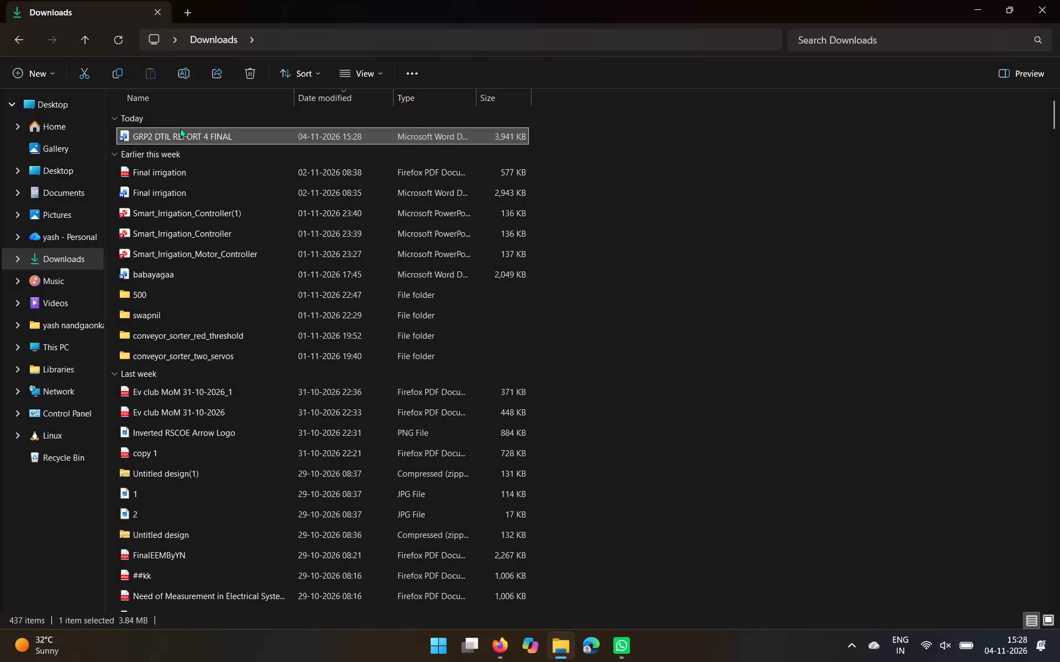
Open the GRP2 DTIL REPORT 4 FINAL document from Downloads in Word, maximize its window and enable editing.
double_click(185, 137)
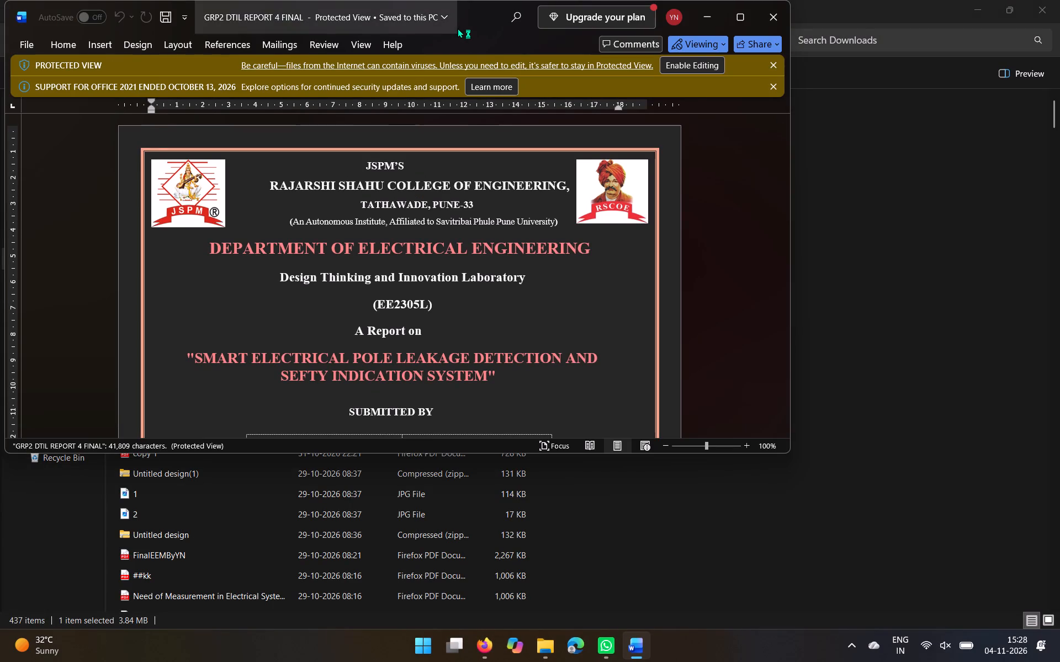
left_click_drag(458, 28, 465, 0)
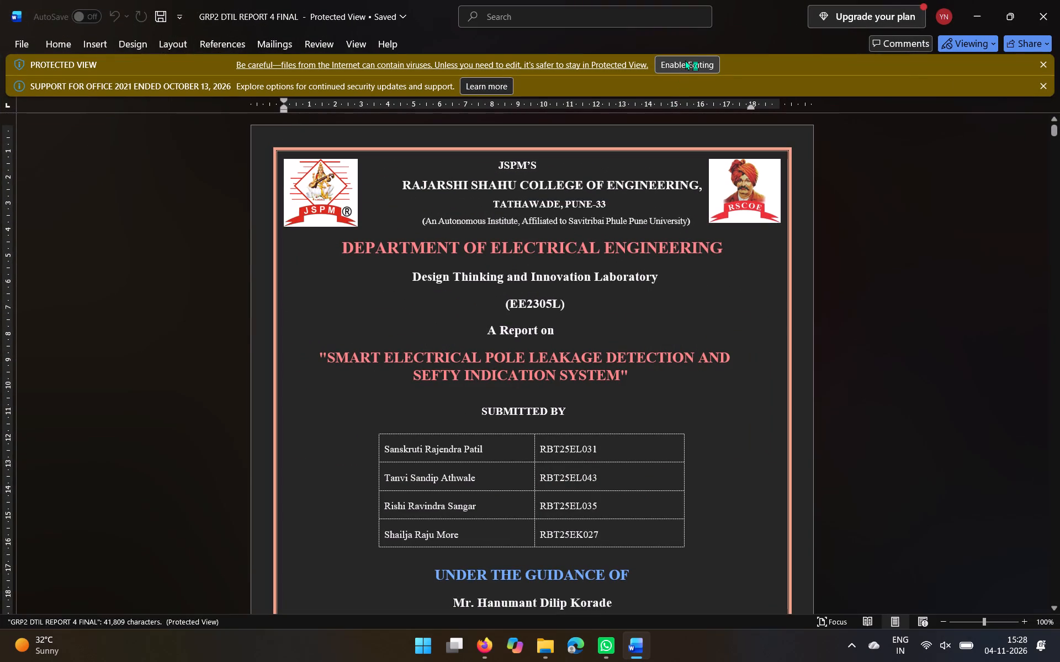
left_click(685, 60)
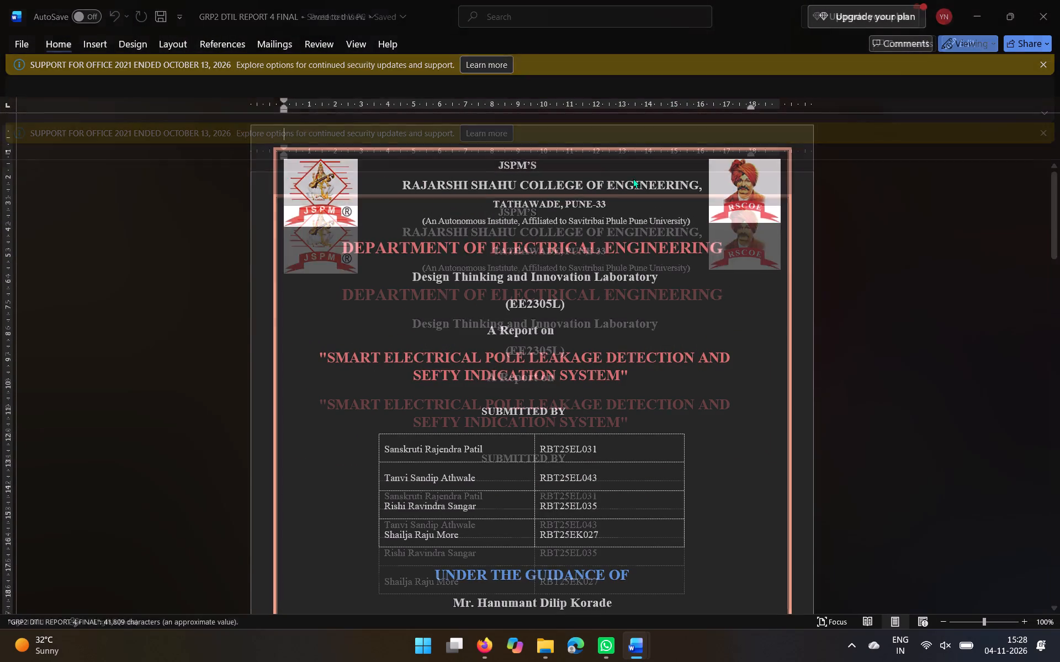
Look through the report's cover page and certificate page.
scroll(633, 178, "down", 13)
scroll(633, 178, "up", 2)
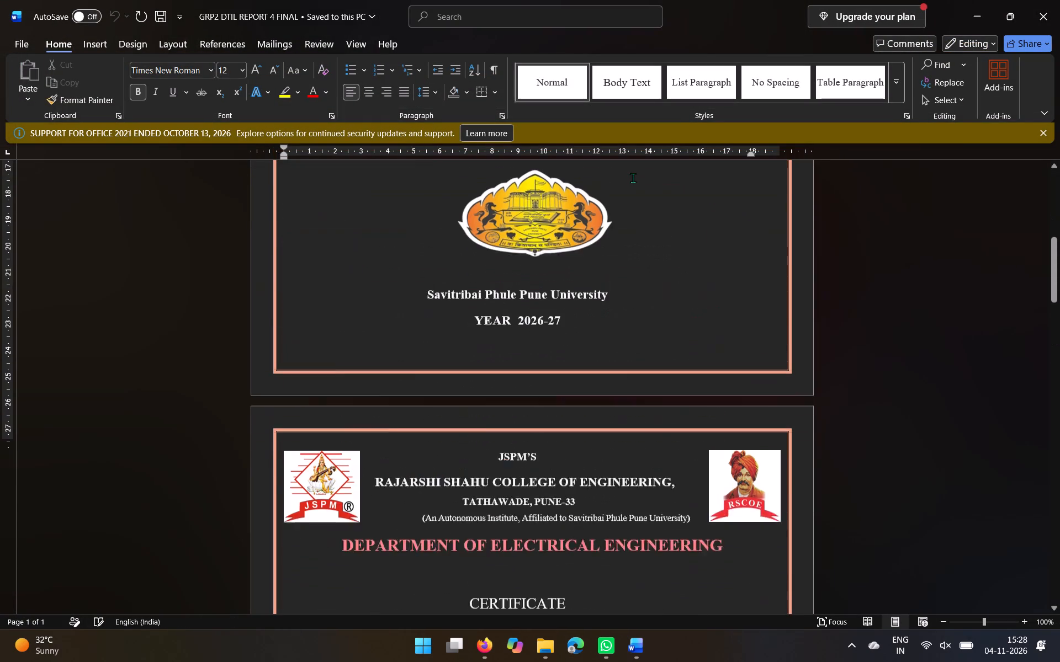
left_click(631, 433)
scroll(631, 433, "up", 2)
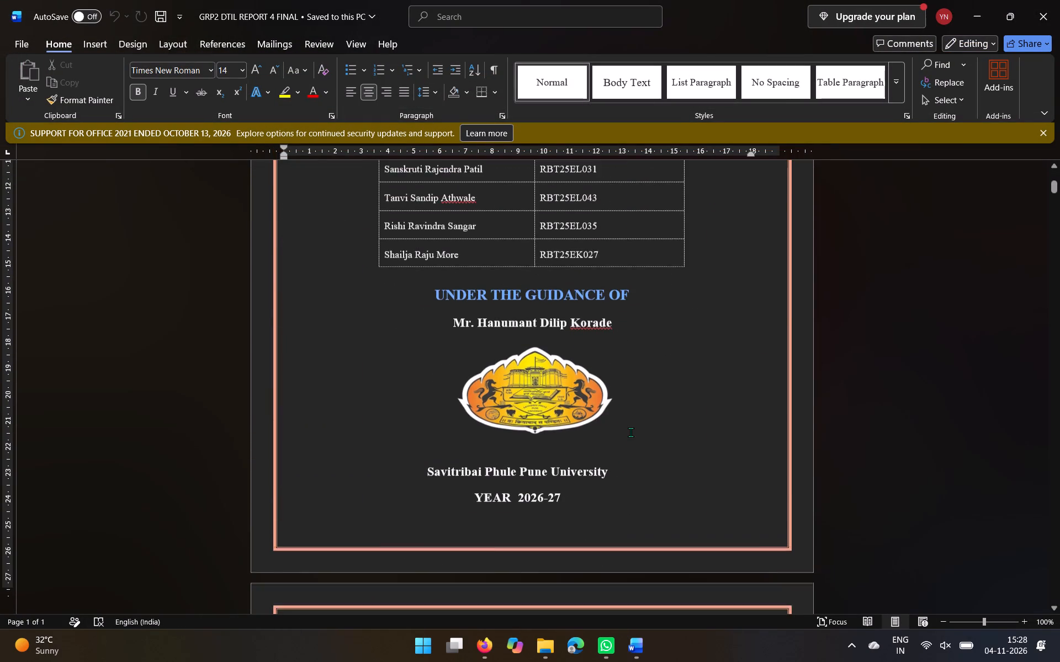
scroll(631, 433, "up", 20)
scroll(631, 433, "down", 1)
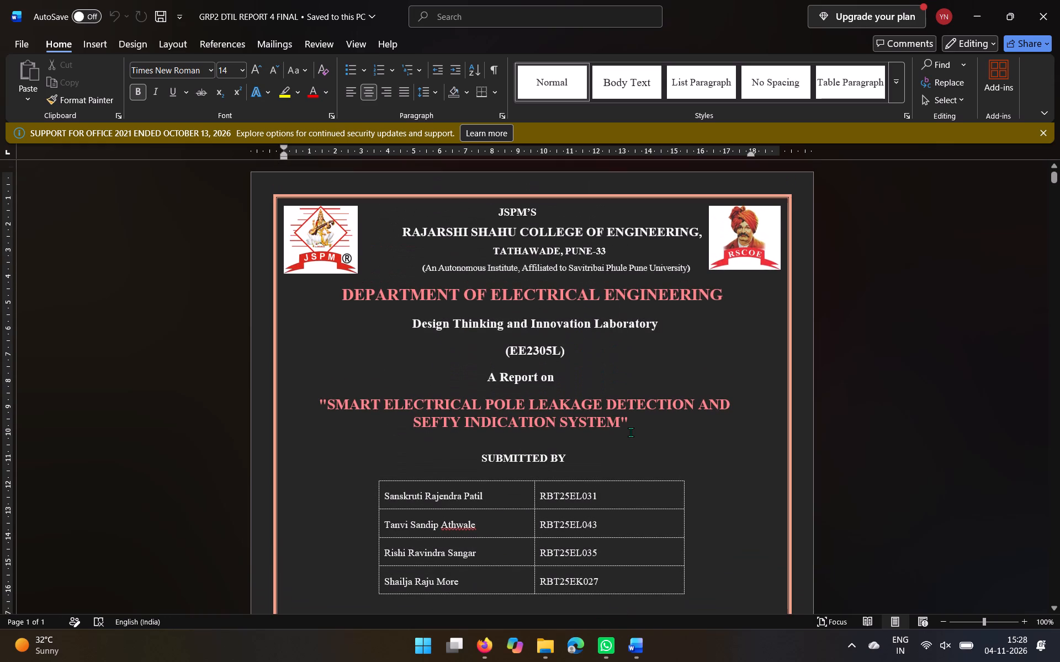
scroll(631, 433, "down", 7)
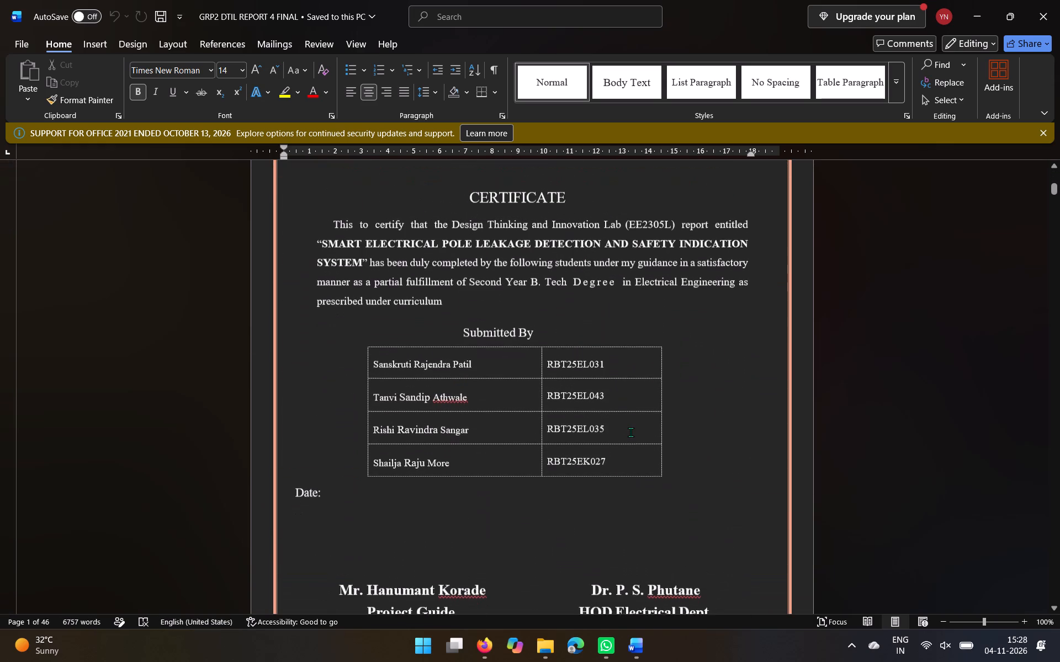
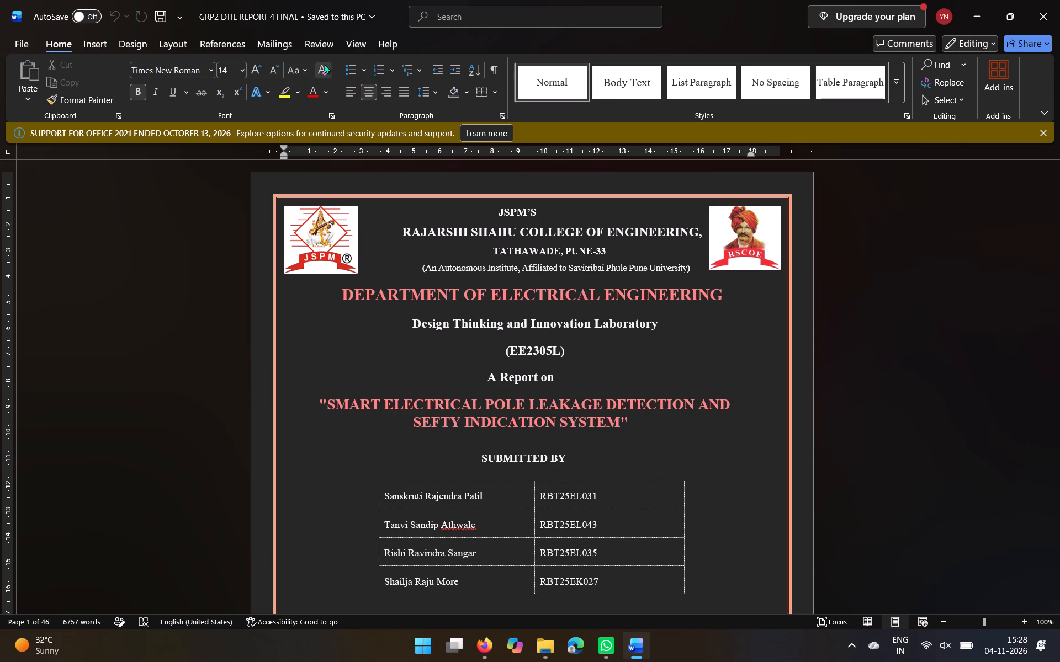
Insert the built-in Blank footer into the report.
left_click(277, 47)
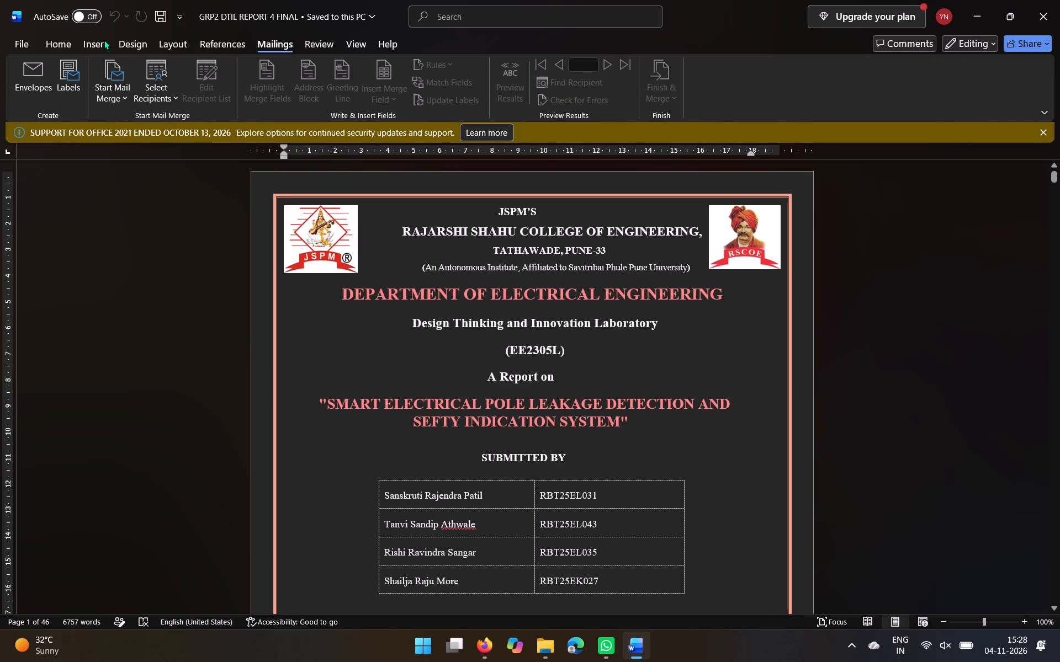
left_click(104, 40)
left_click_drag(586, 78, 616, 87)
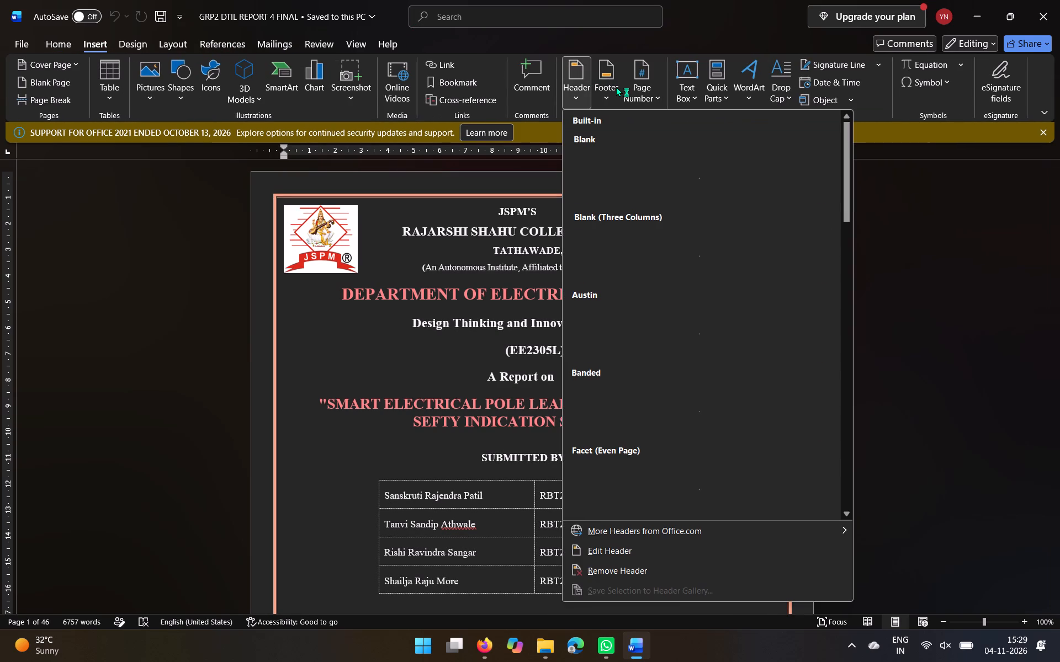
left_click(611, 87)
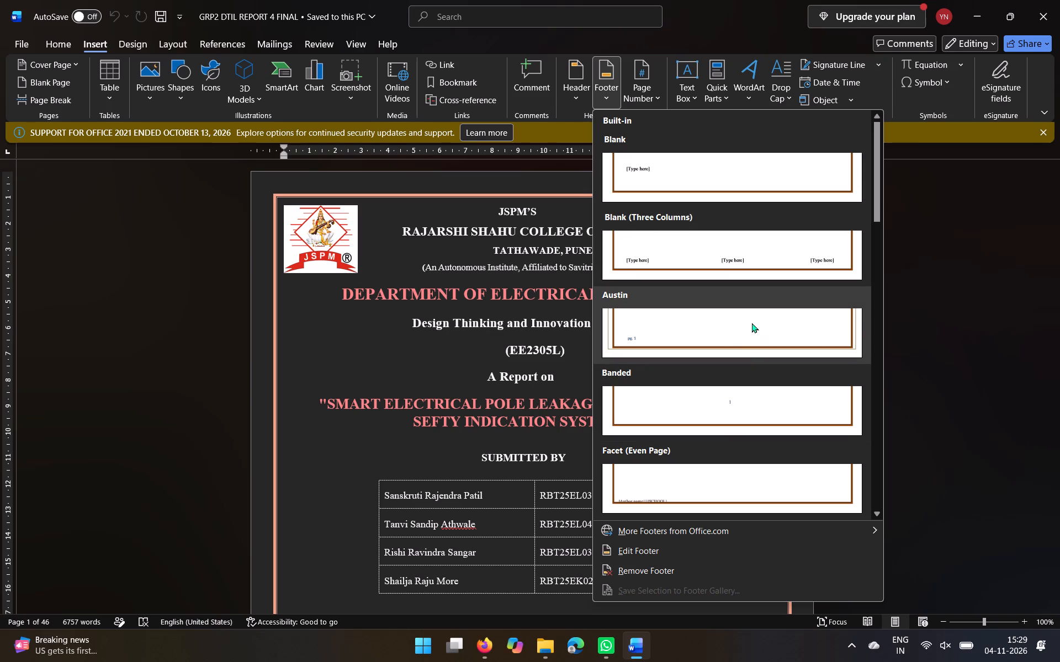
scroll(736, 334, "down", 1)
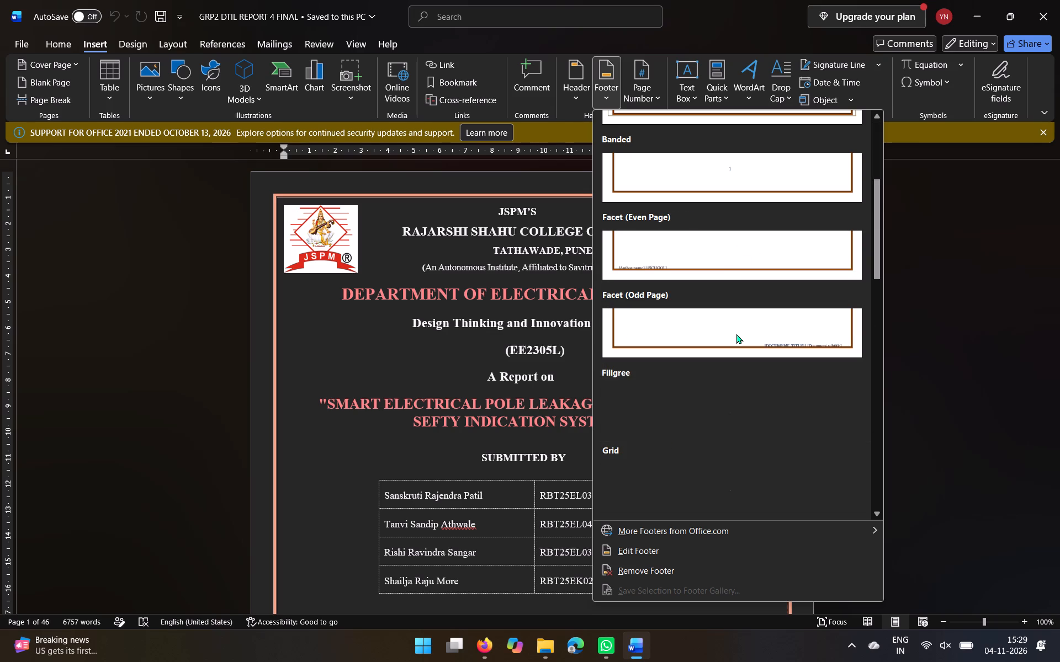
scroll(736, 334, "down", 1)
scroll(752, 271, "up", 4)
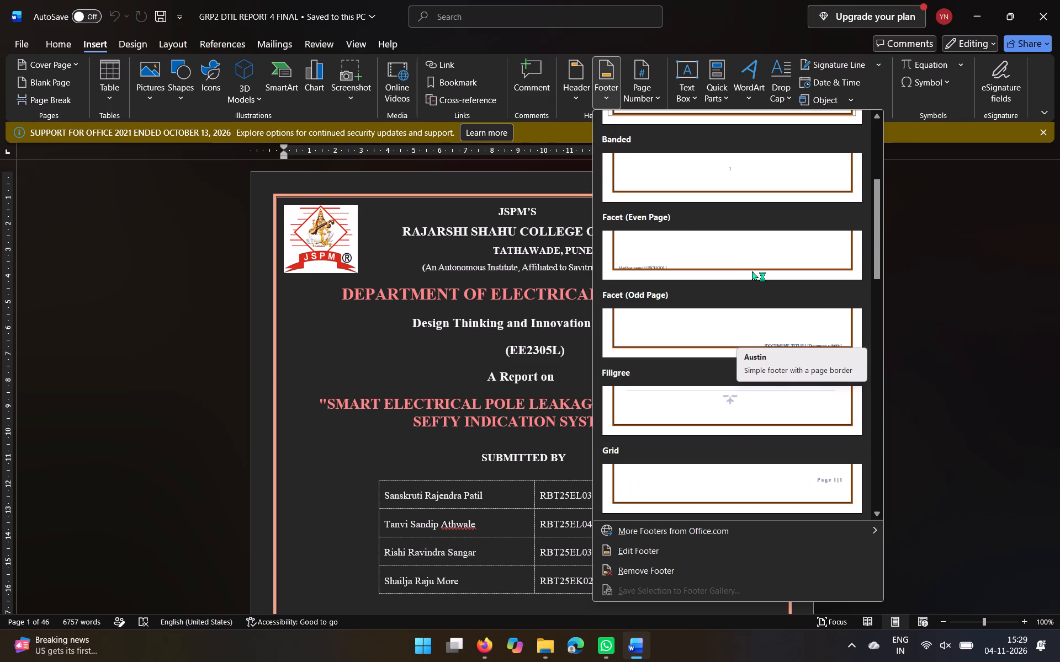
scroll(766, 261, "up", 6)
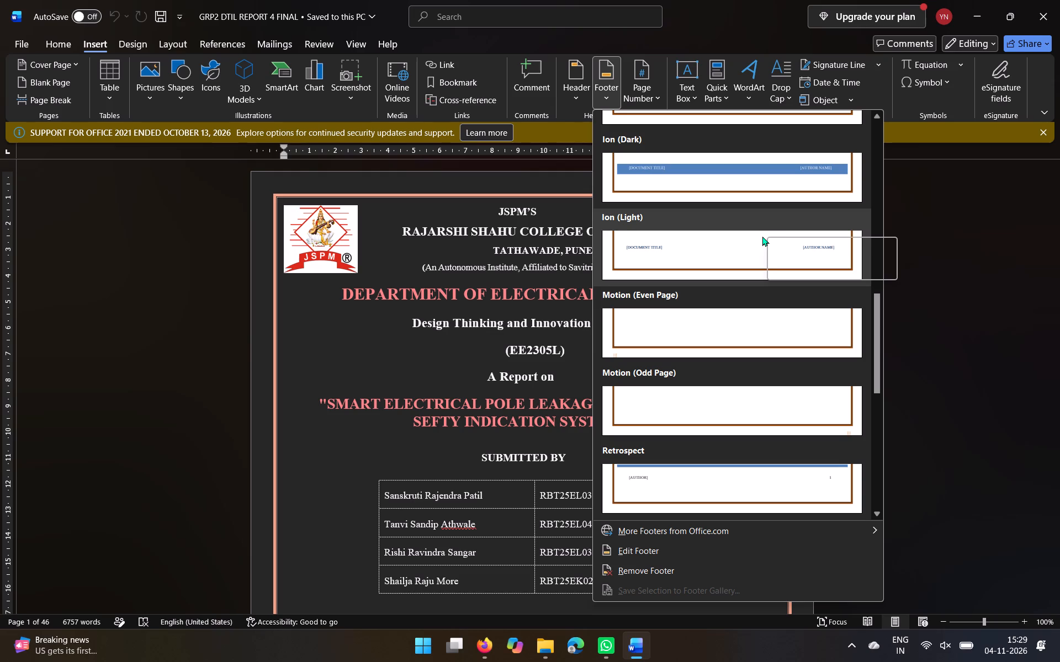
scroll(762, 335, "down", 1)
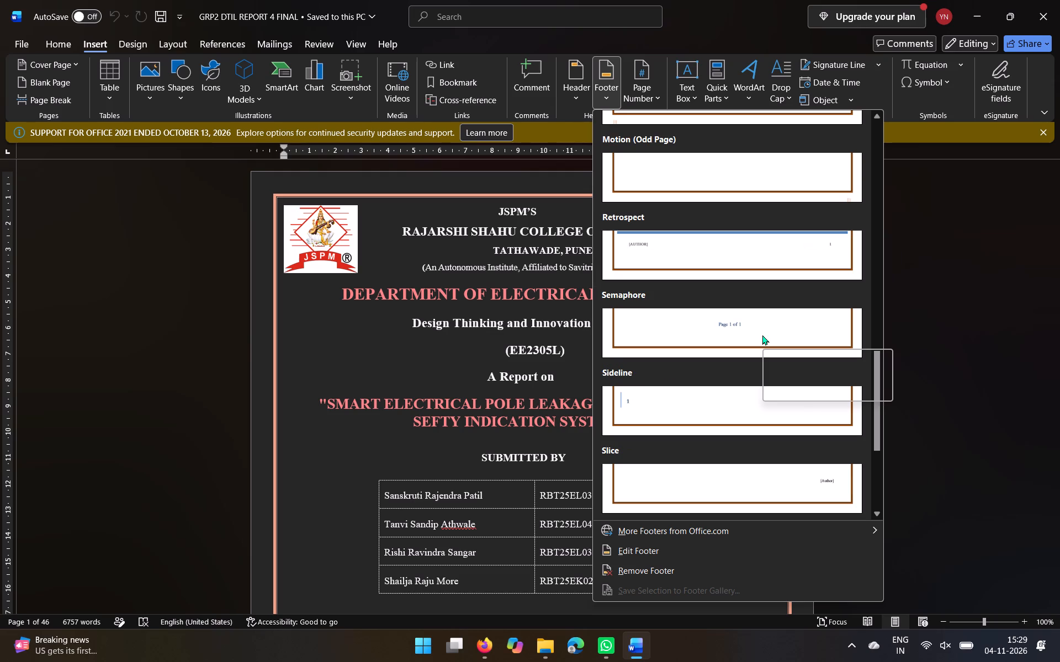
scroll(751, 395, "down", 1)
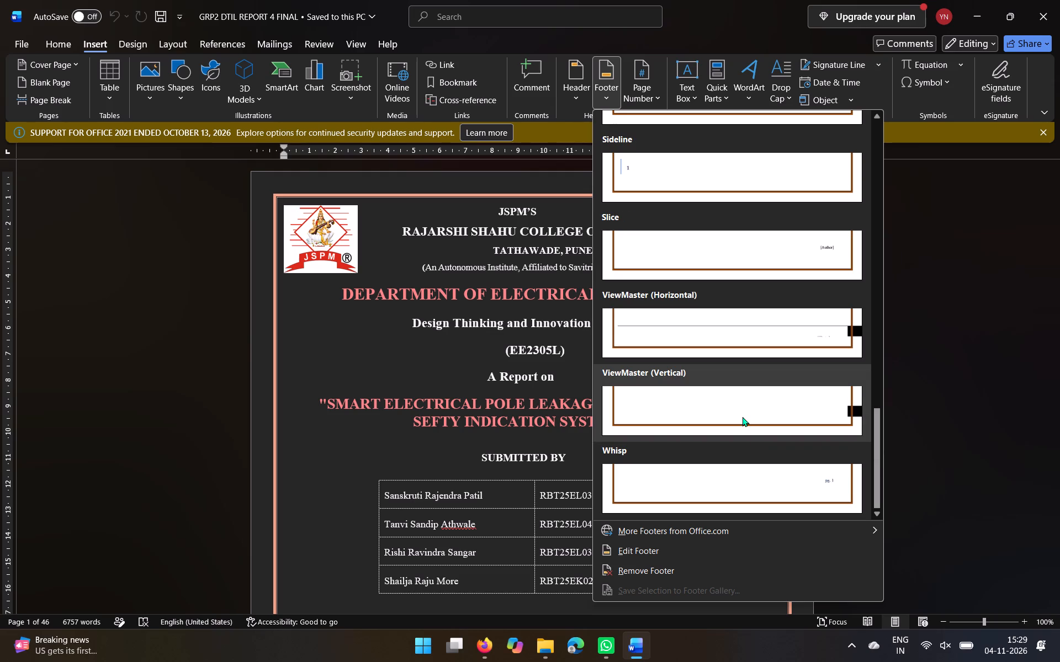
scroll(743, 417, "down", 2)
scroll(743, 417, "up", 10)
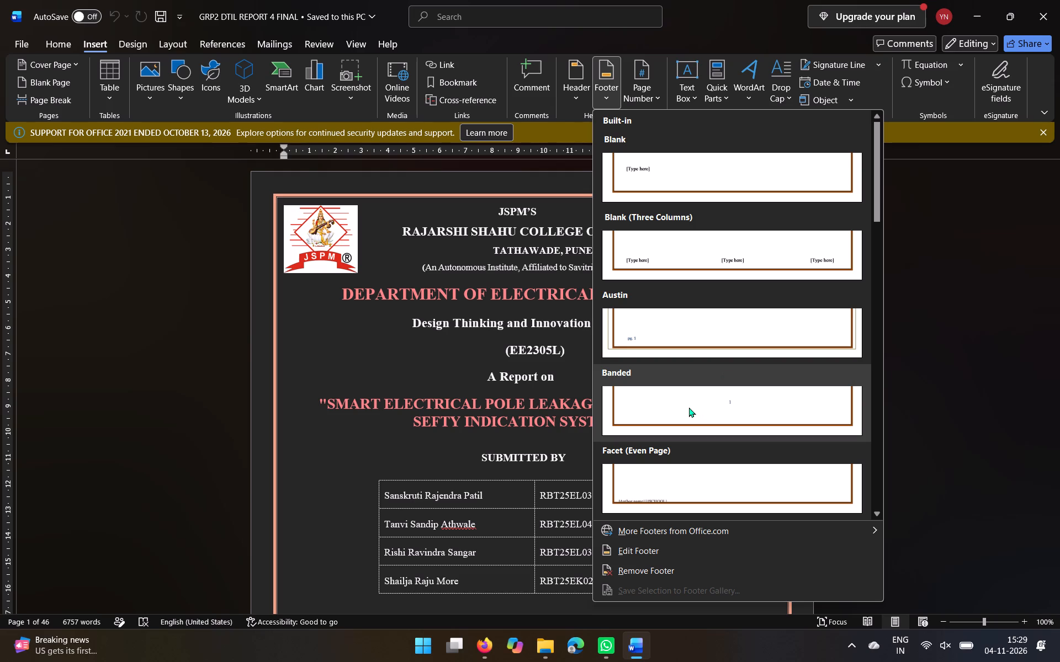
left_click(700, 201)
Examine how the header and footer areas sit around the content of the cover page.
scroll(700, 201, "up", 4)
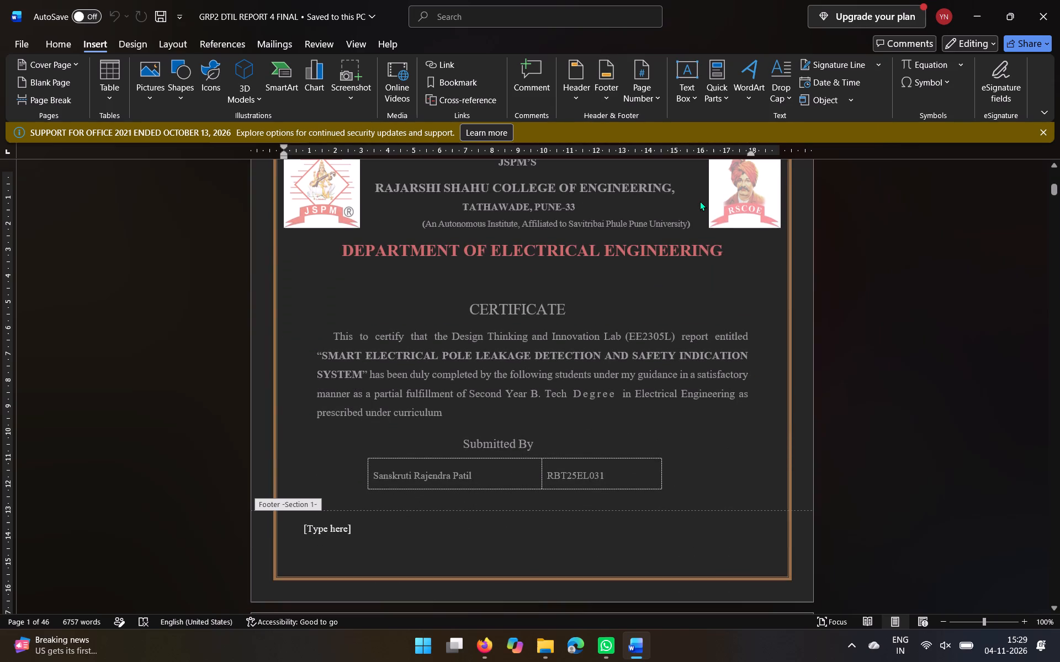
scroll(700, 201, "up", 2)
scroll(611, 259, "up", 17)
scroll(611, 259, "down", 2)
scroll(611, 259, "up", 20)
scroll(611, 259, "up", 6)
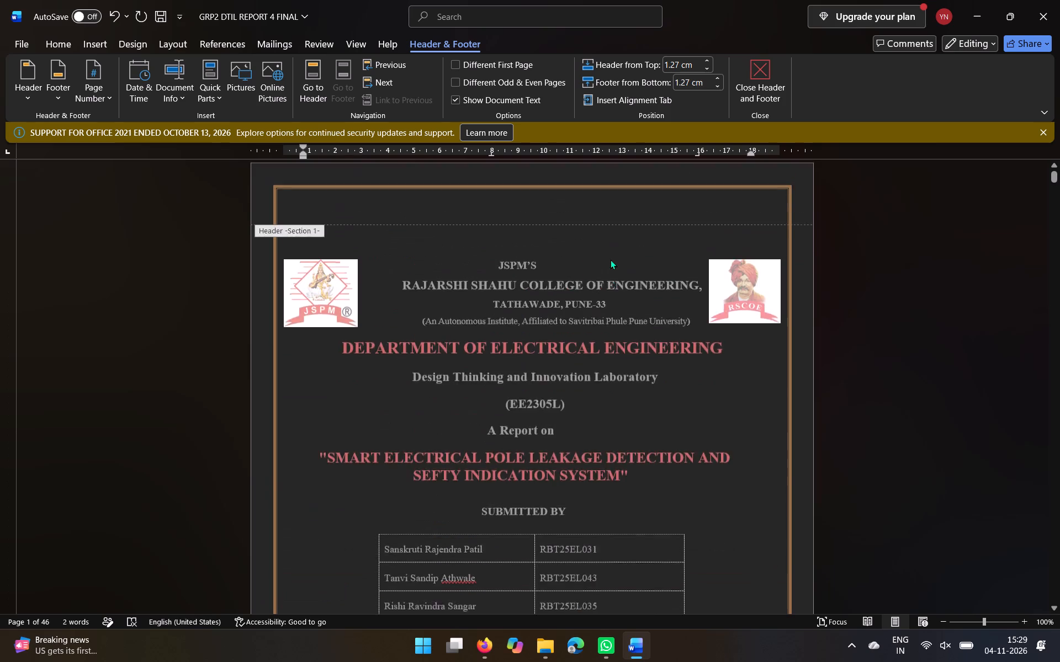
scroll(611, 259, "up", 14)
scroll(611, 259, "down", 1)
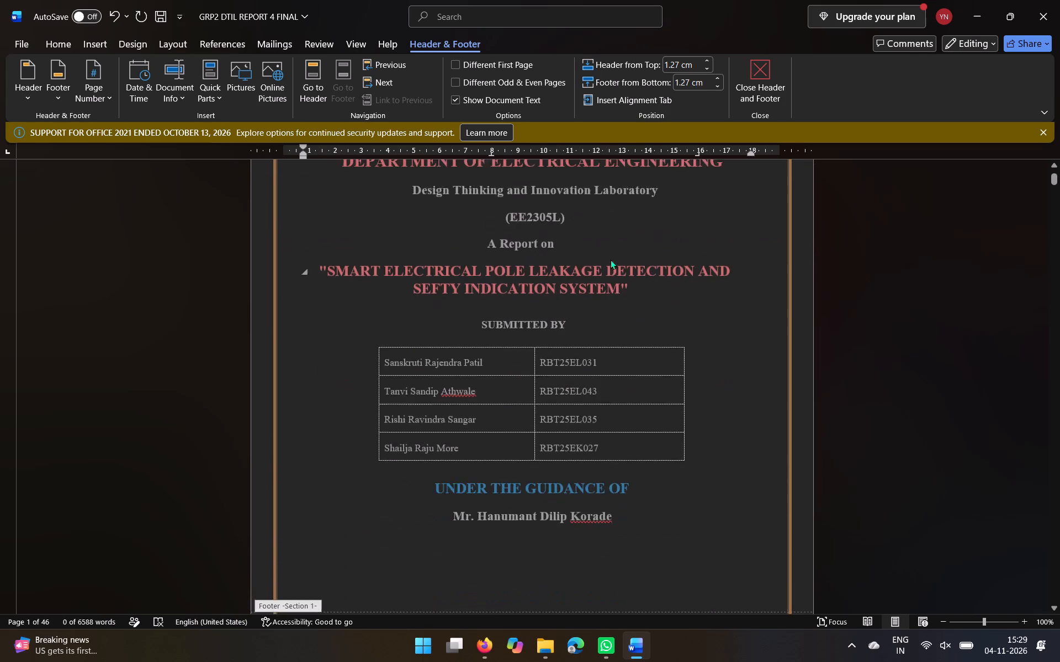
scroll(611, 259, "down", 2)
scroll(611, 259, "up", 1)
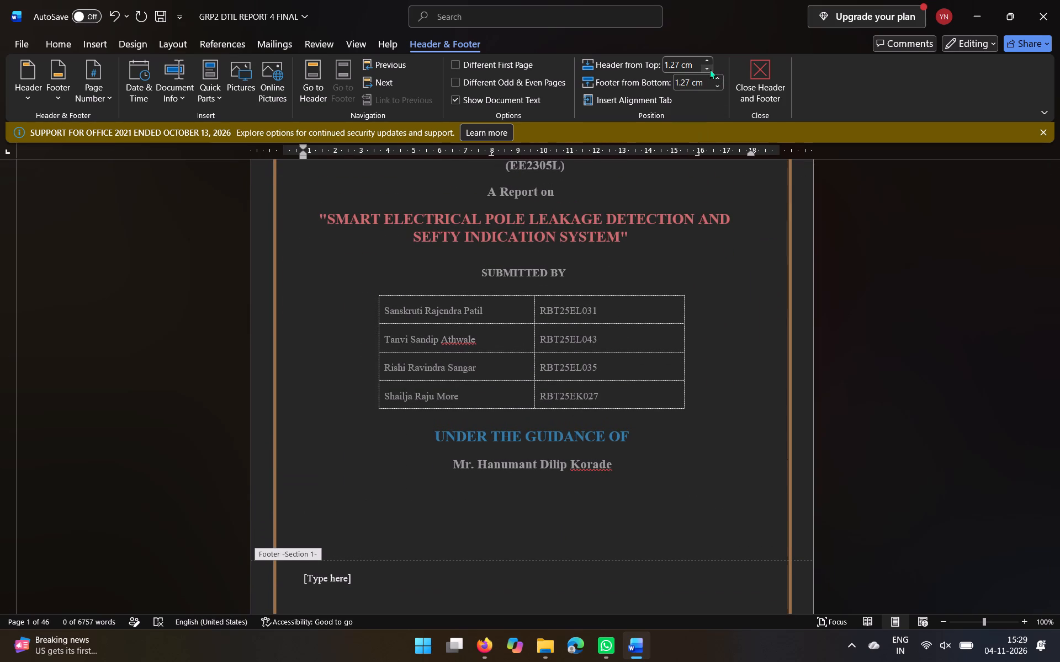
Set the header distance from the top to 1.2 cm and the footer distance from the bottom to 0 cm.
double_click(709, 68)
double_click(719, 84)
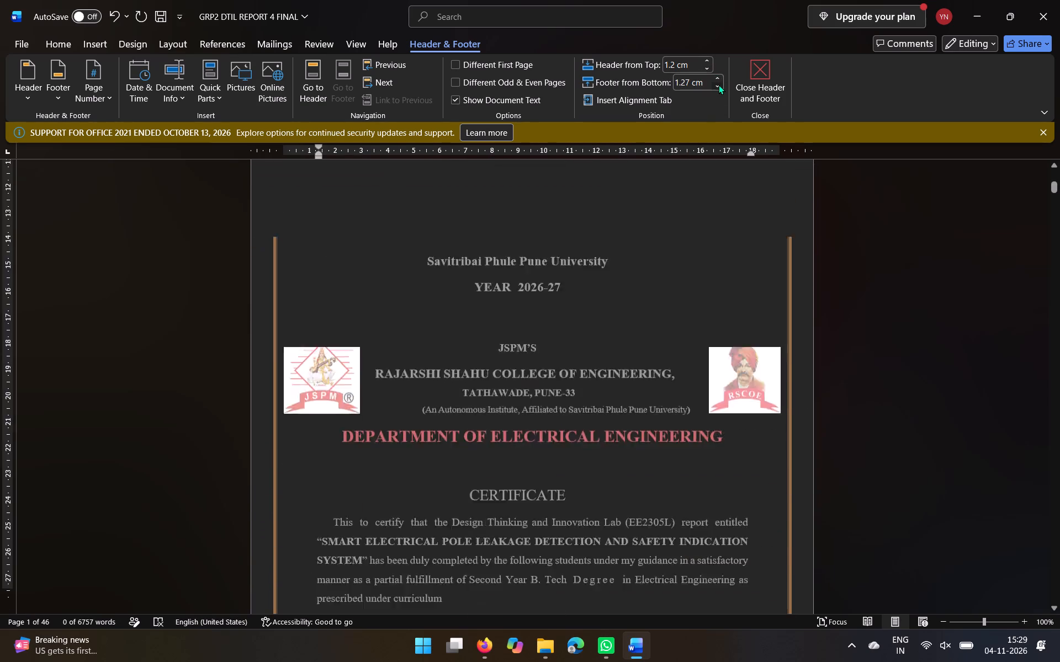
triple_click(719, 84)
triple_click(719, 84)
triple_click(719, 84)
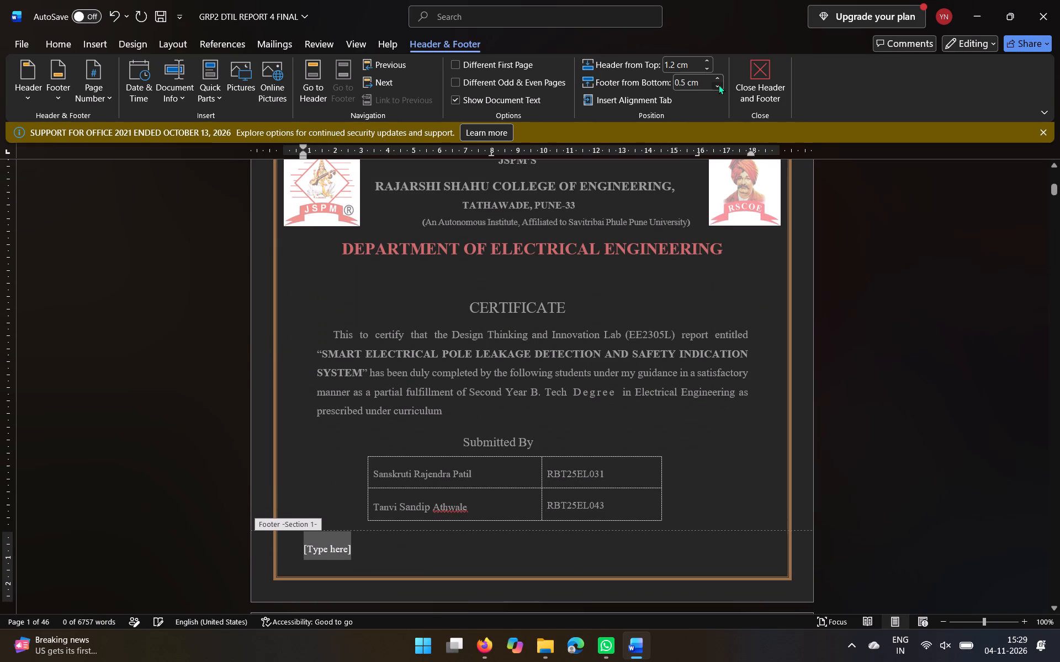
triple_click(719, 84)
triple_click(719, 84)
triple_click(719, 84)
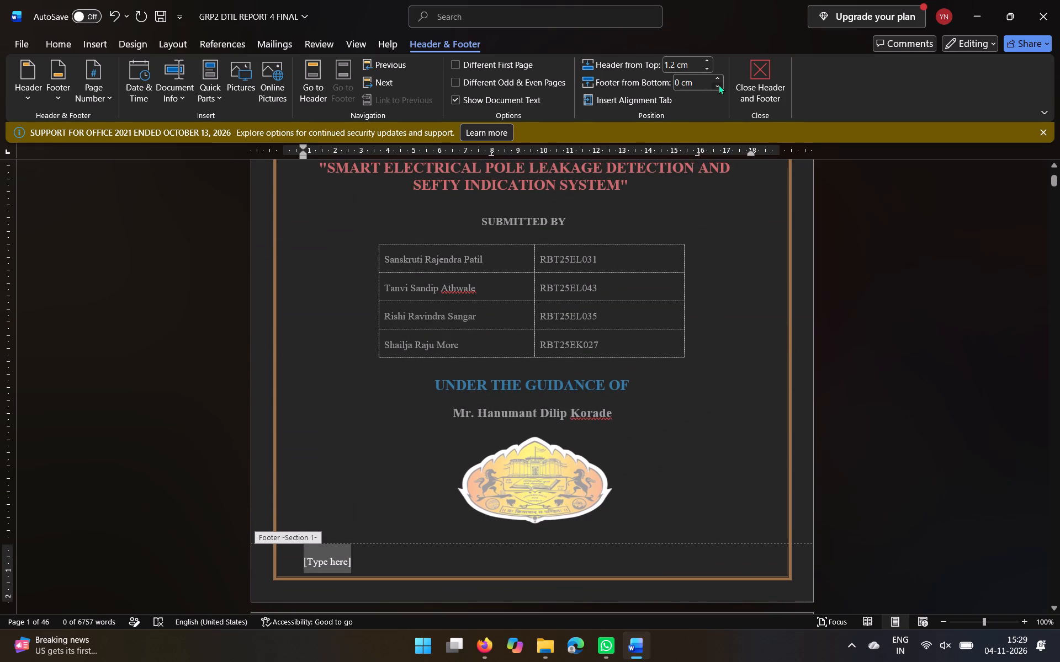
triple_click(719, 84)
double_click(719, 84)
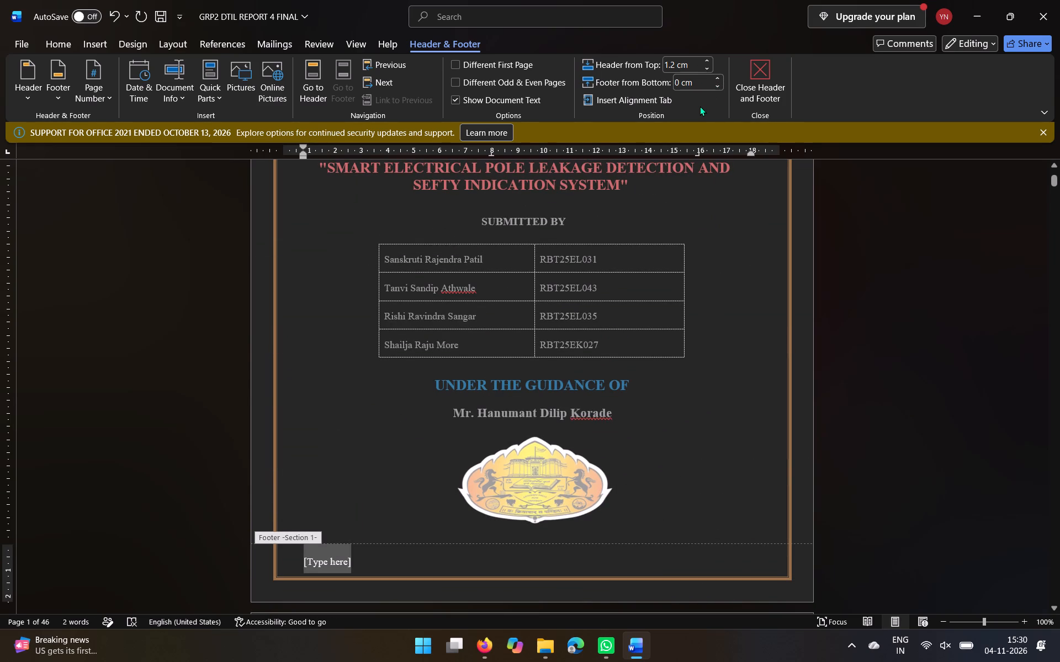
Undo all the header and footer distance changes and the insertion of the Blank footer in the report.
key("ctrl+z")
key("ctrl+z")
key("ctrl+z")
key("ctrl+z")
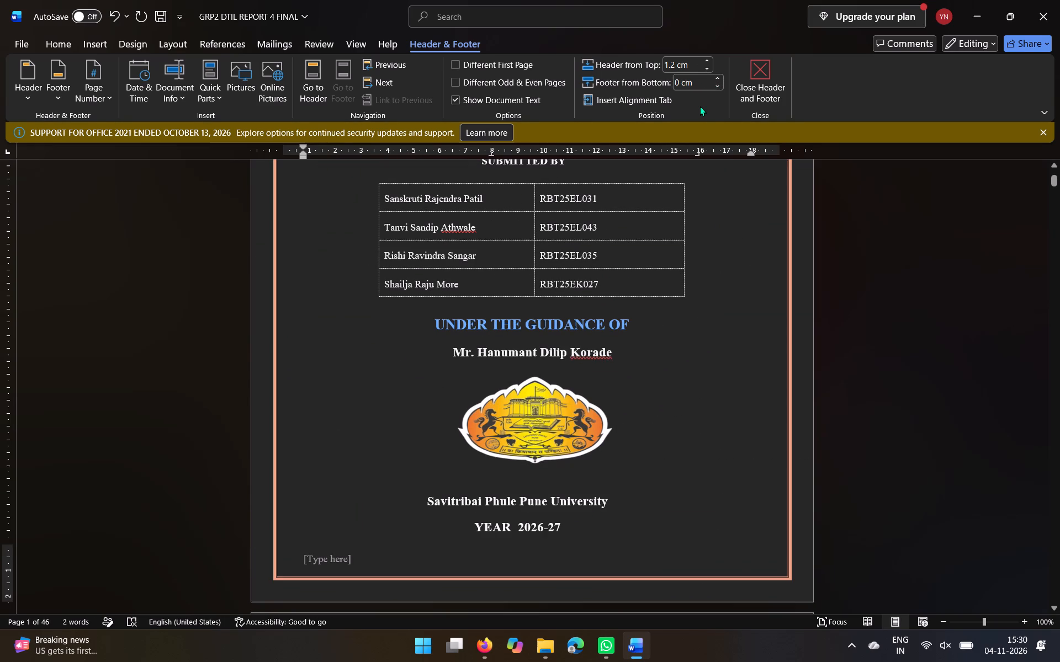
key("ctrl+z")
key("ctrl+z")
key("ctrl+z")
key("ctrl+z")
key("ctrl+z")
key("ctrl+z")
key("ctrl+z")
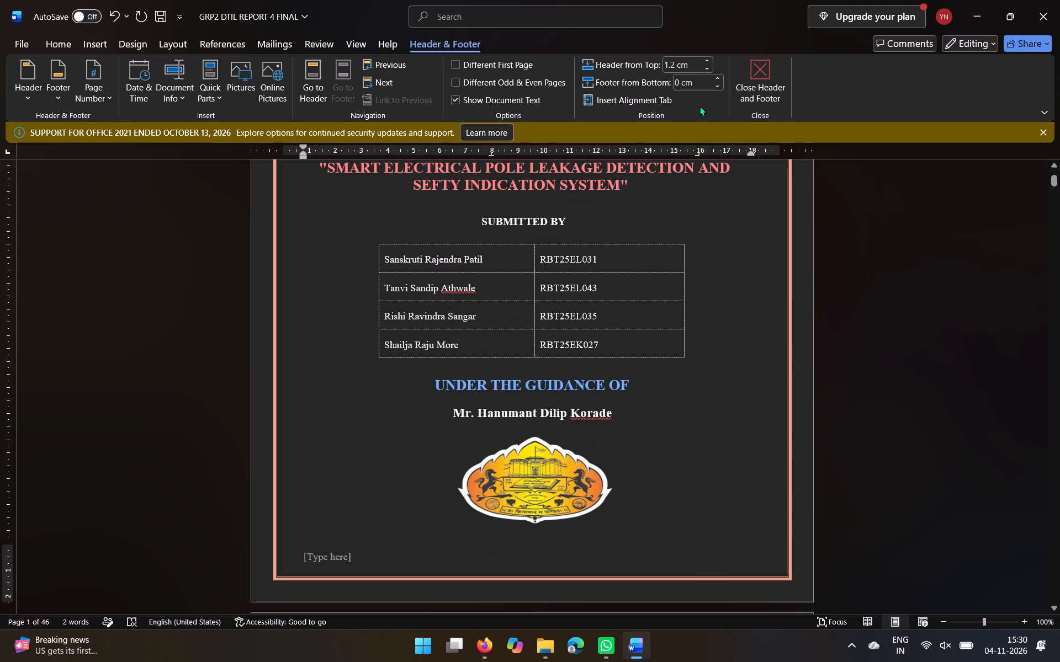
key("ctrl+z")
key("ctrl+z")
key("ctrl+z")
key("ctrl+z")
key("ctrl+z")
key("ctrl+z")
key("ctrl+z")
key("ctrl+z")
key("ctrl+z")
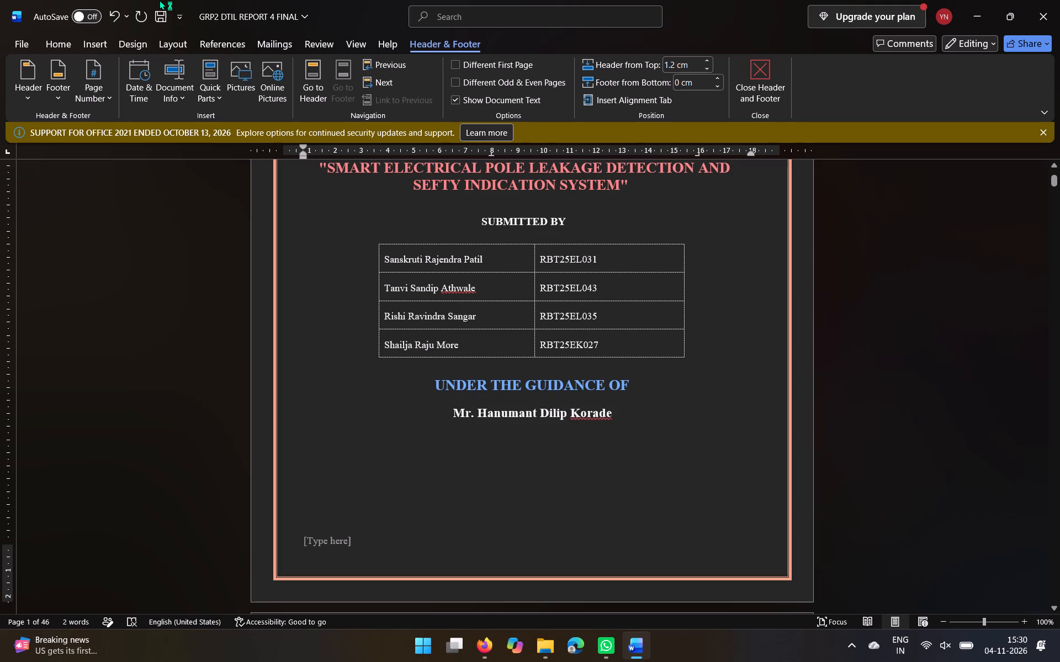
key("ctrl+z")
key("ctrl+z")
key("ctrl+z")
key("ctrl+z")
key("ctrl+z")
key("ctrl+z")
key("ctrl+z")
key("ctrl+z")
key("ctrl+z")
key("Escape")
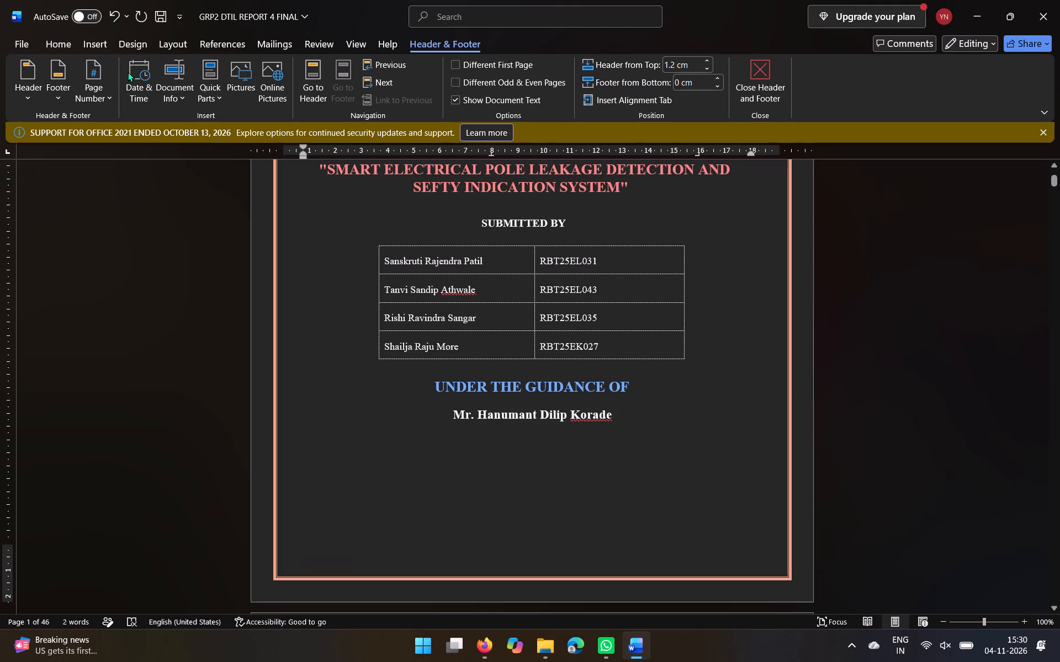
key("ctrl+z")
key("ctrl+z")
key("ctrl+z")
key("ctrl+z")
key("ctrl+z")
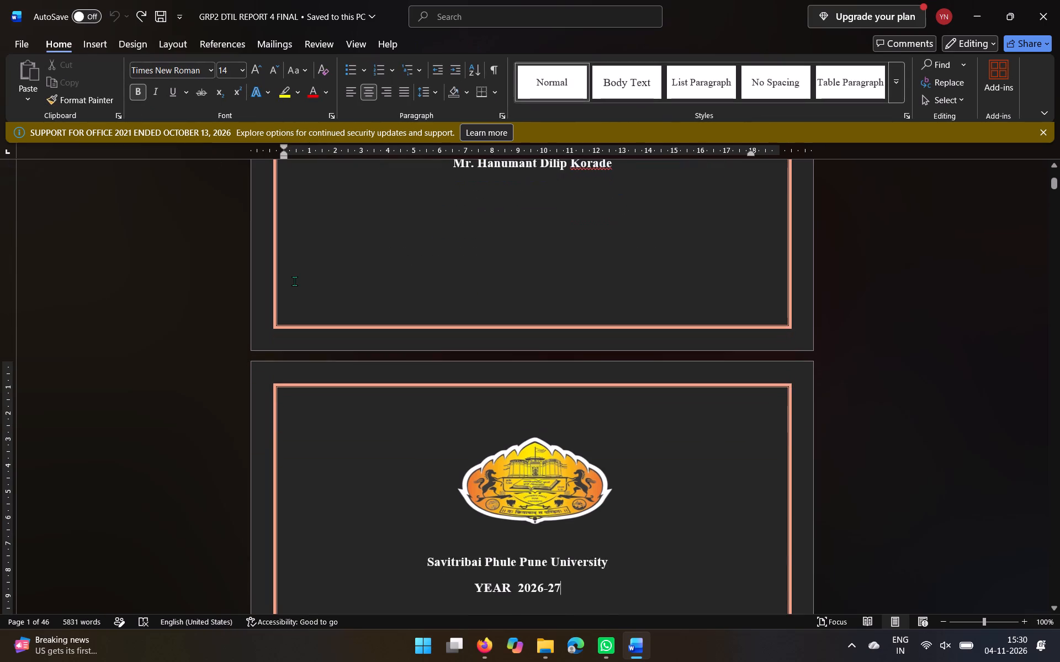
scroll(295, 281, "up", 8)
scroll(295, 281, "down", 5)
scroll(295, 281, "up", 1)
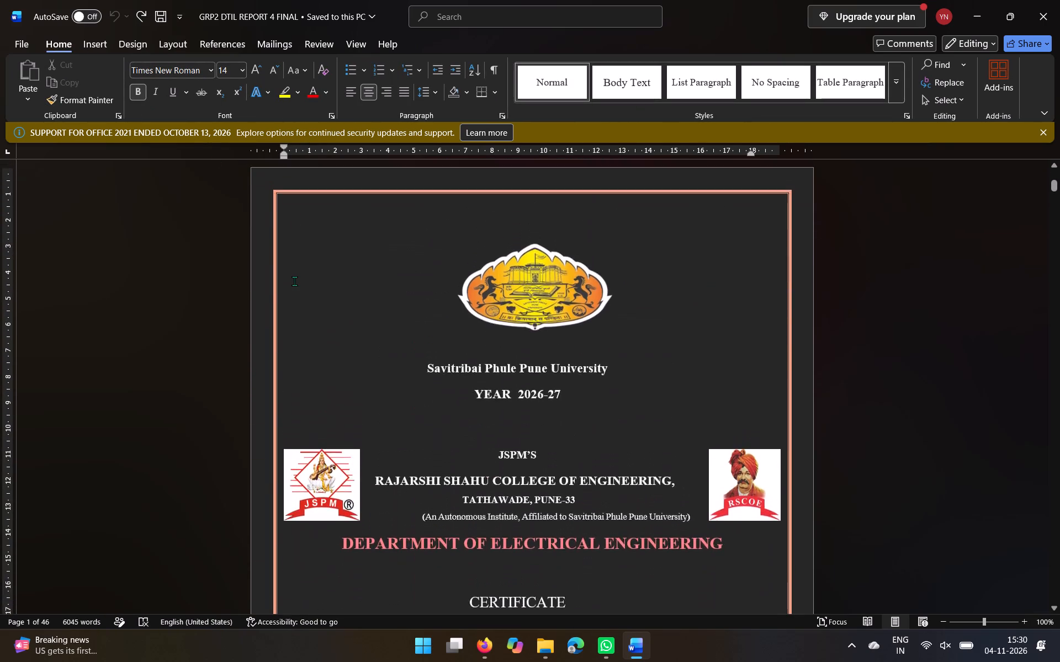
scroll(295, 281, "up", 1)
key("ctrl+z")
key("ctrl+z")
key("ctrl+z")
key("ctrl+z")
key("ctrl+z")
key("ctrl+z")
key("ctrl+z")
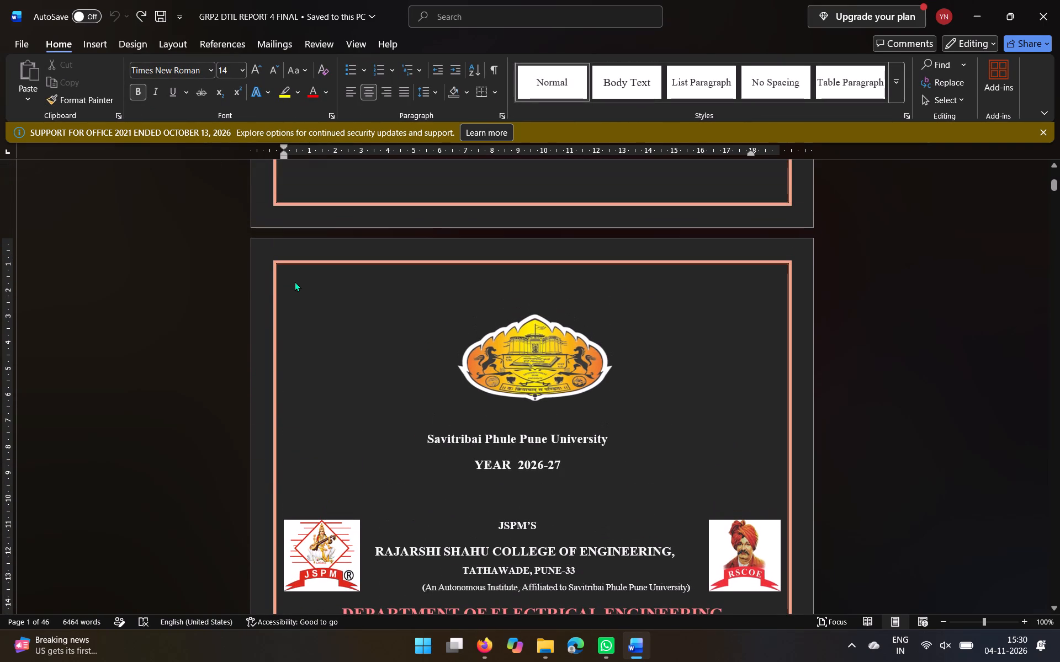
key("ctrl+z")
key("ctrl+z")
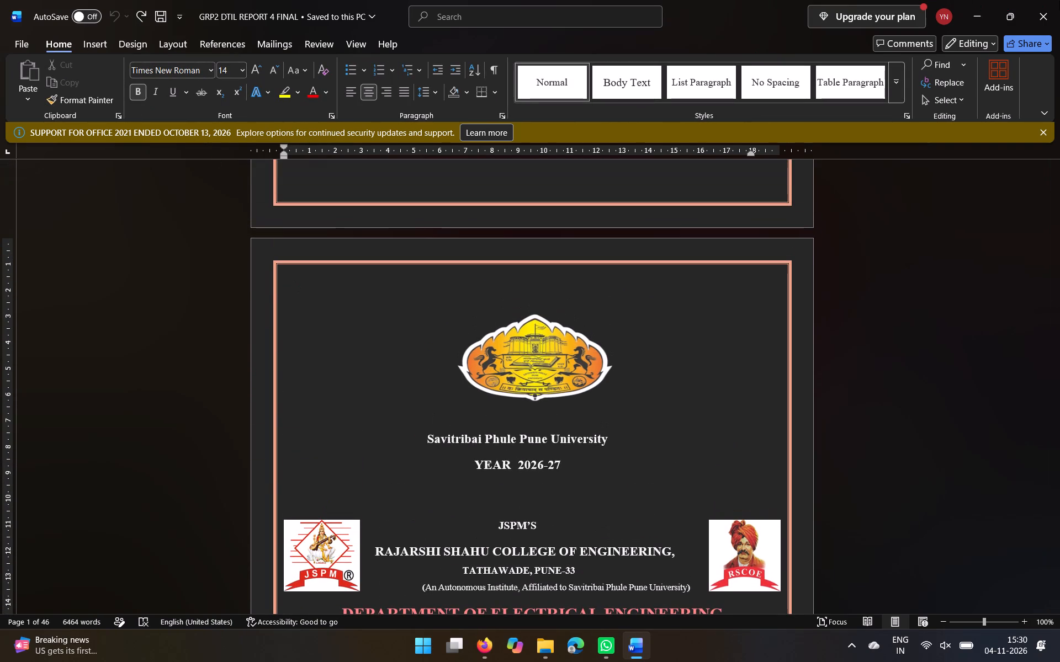
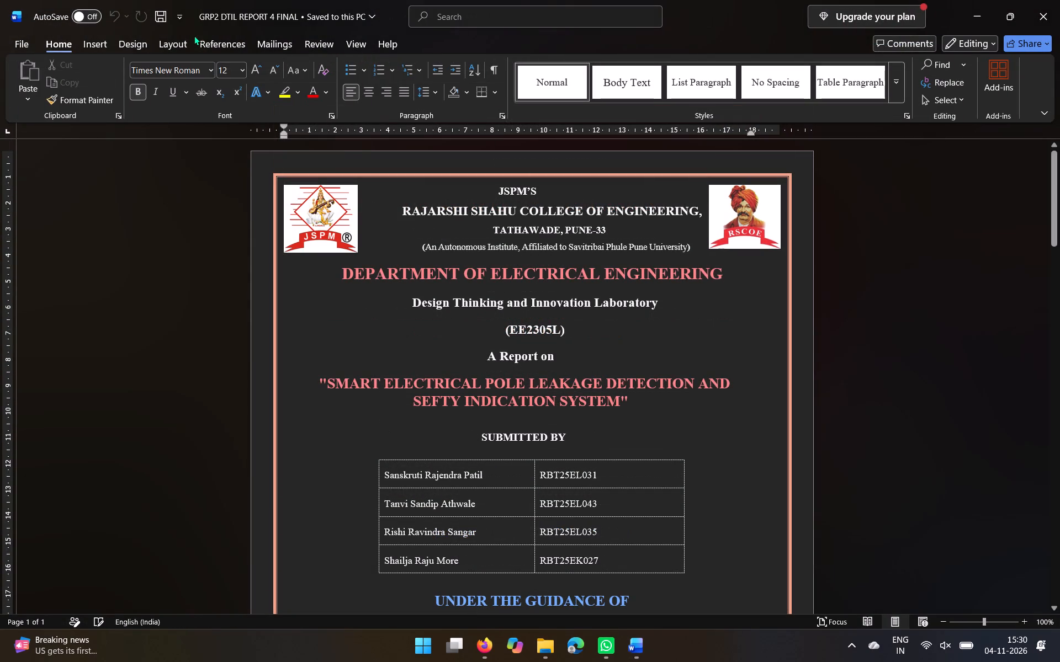
Bring up the built-in footer designs for the reopened report.
left_click(99, 41)
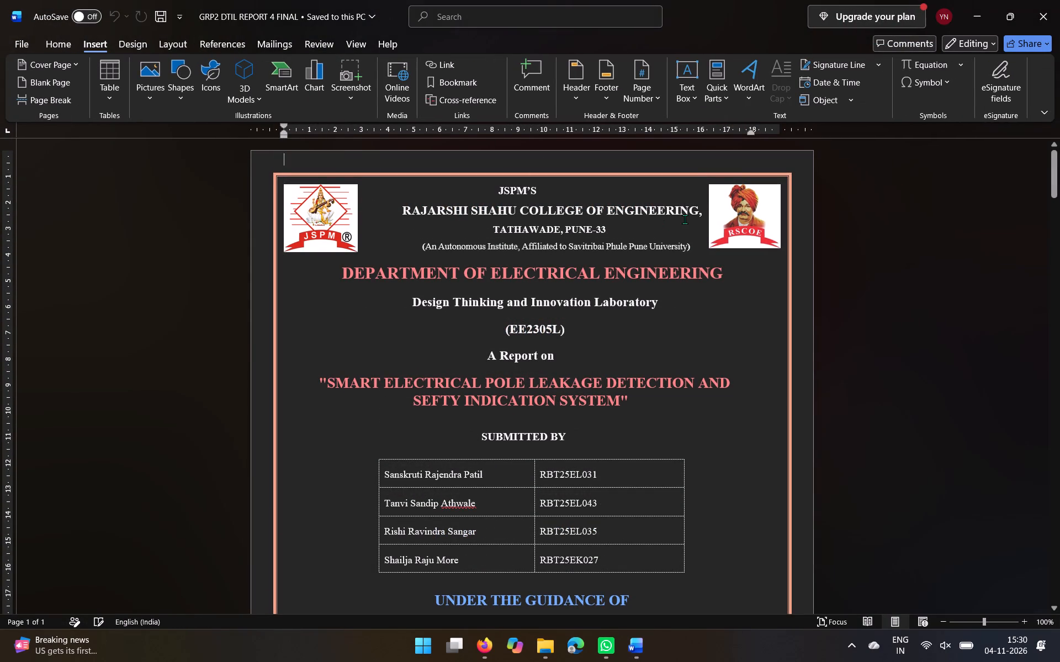
left_click(602, 105)
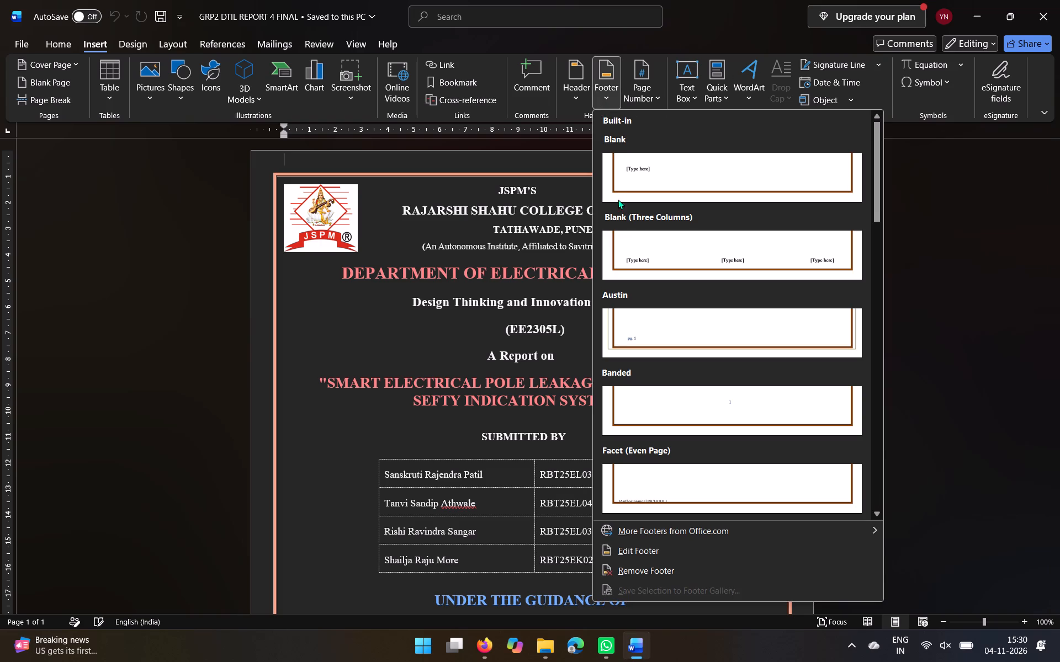
Insert the built-in Austin footer with its page border into the report.
left_click(633, 321)
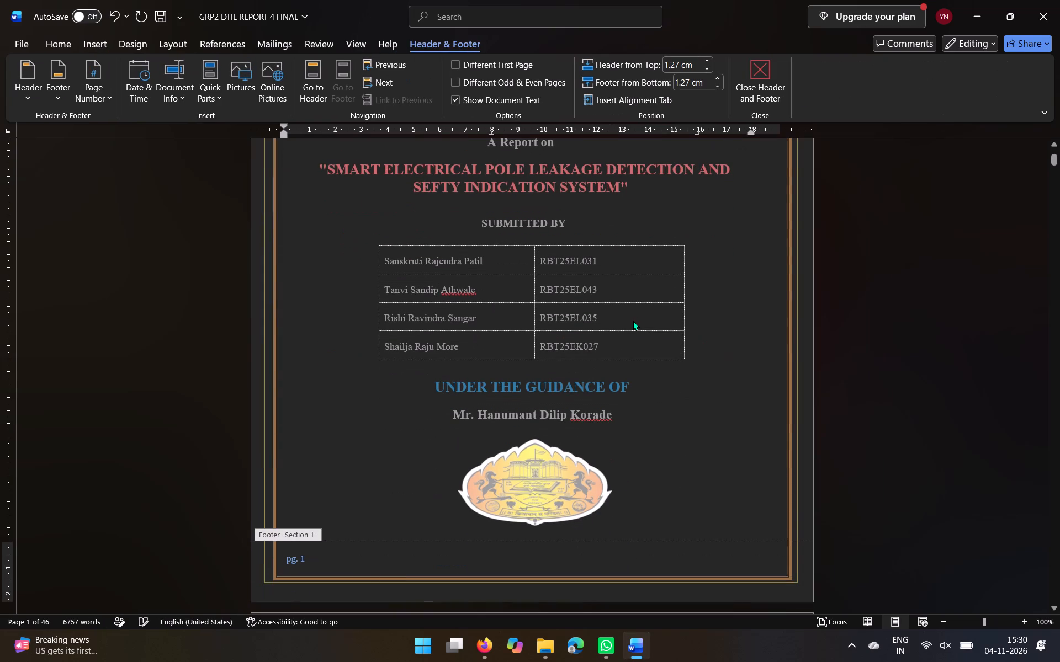
Set the footer distance from the bottom to 0 cm.
left_click(719, 82)
triple_click(719, 82)
triple_click(719, 82)
triple_click(719, 82)
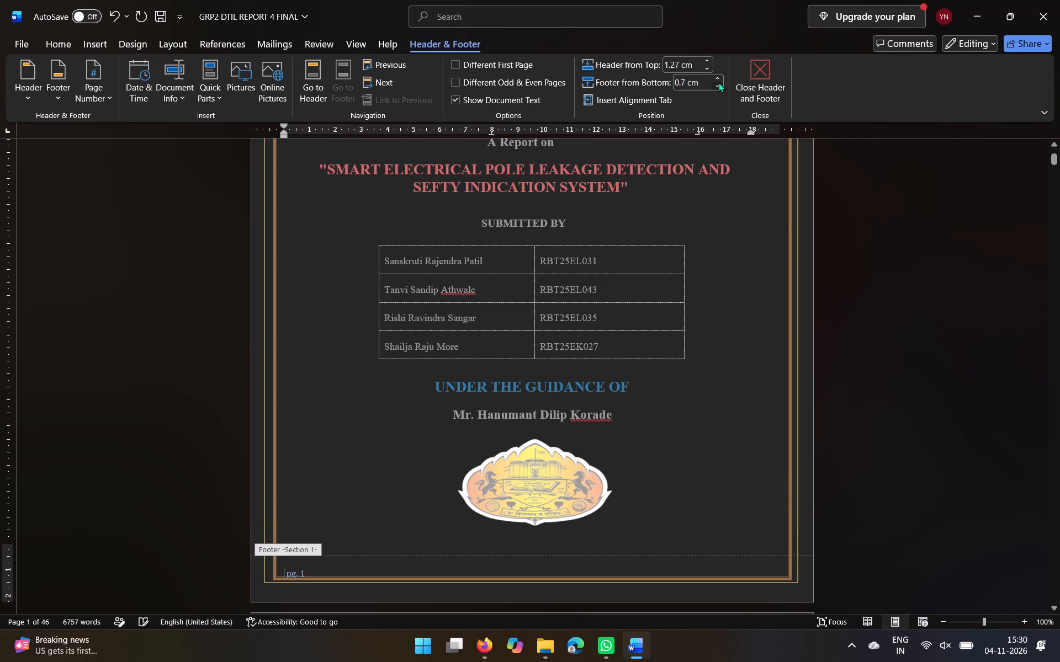
triple_click(719, 82)
triple_click(719, 82)
triple_click(719, 82)
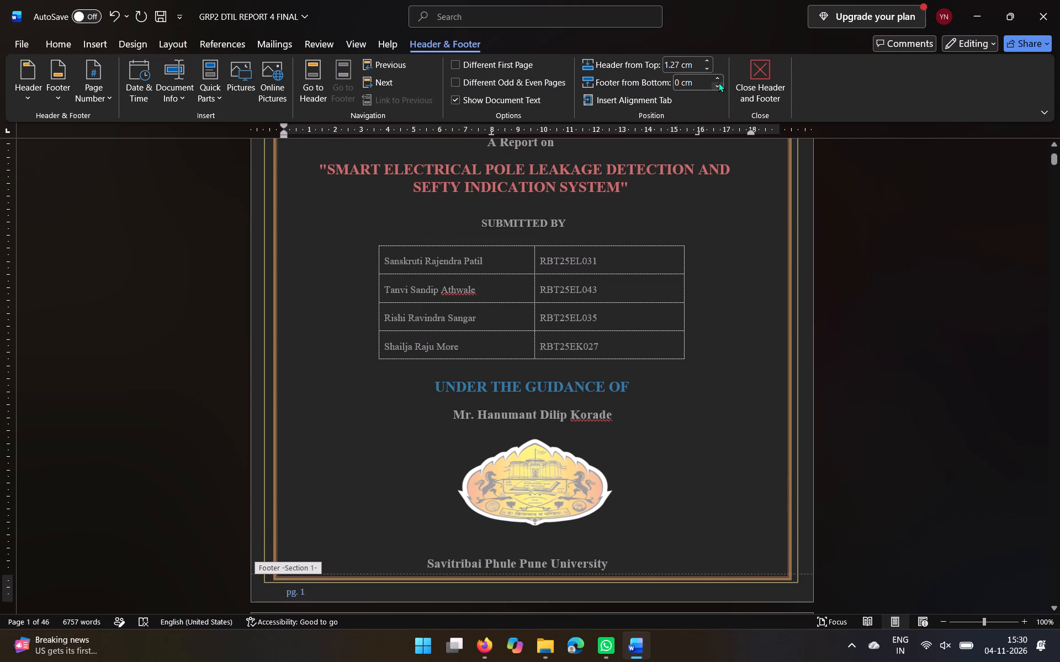
left_click(719, 82)
scroll(643, 328, "down", 3)
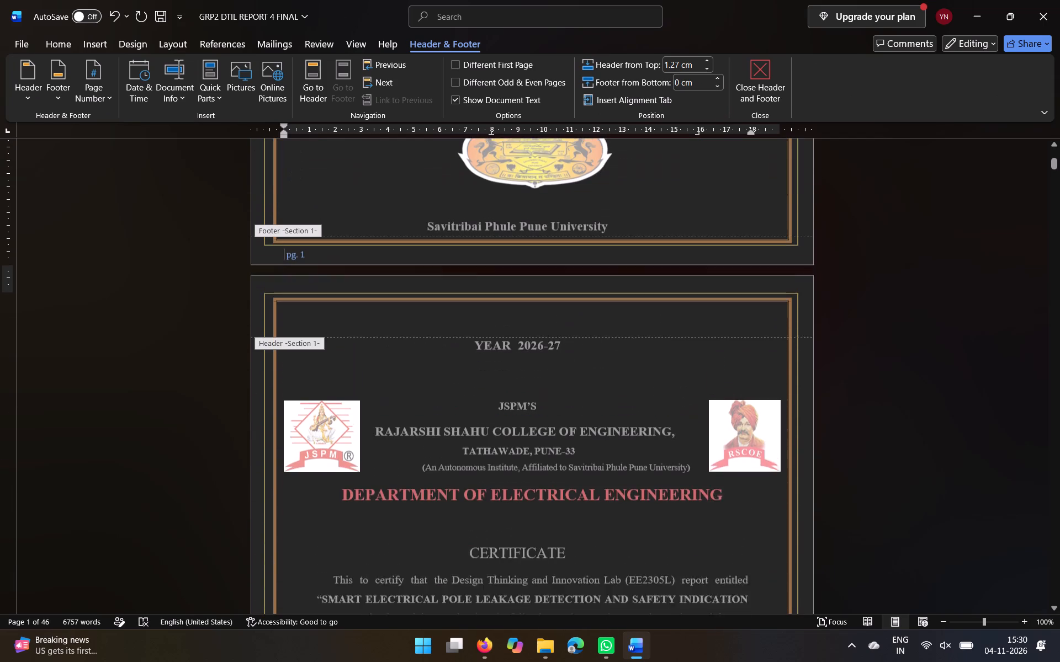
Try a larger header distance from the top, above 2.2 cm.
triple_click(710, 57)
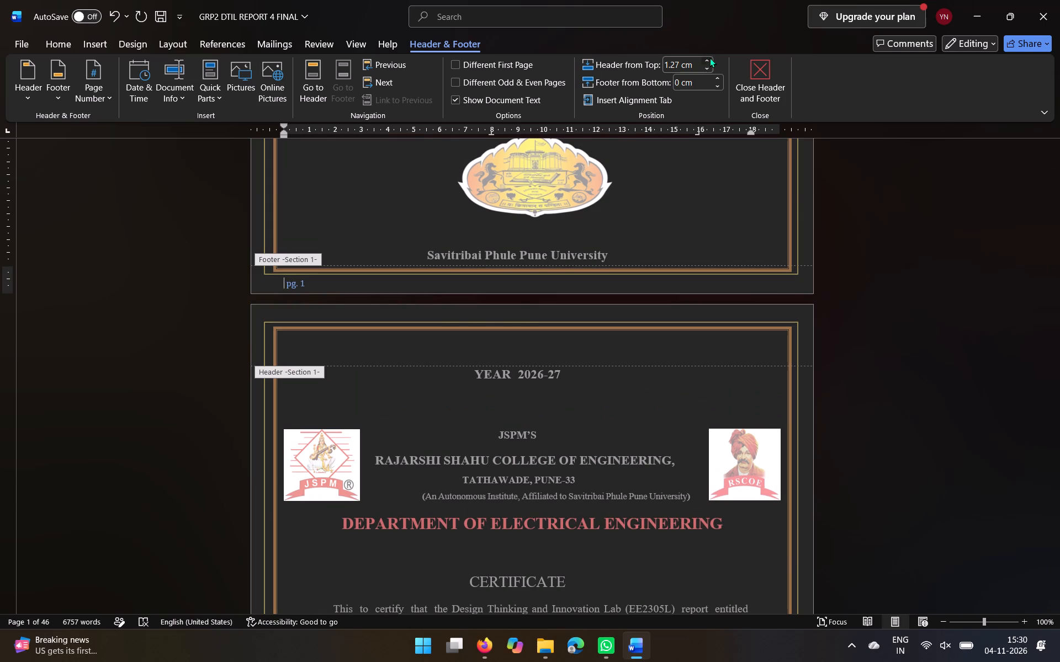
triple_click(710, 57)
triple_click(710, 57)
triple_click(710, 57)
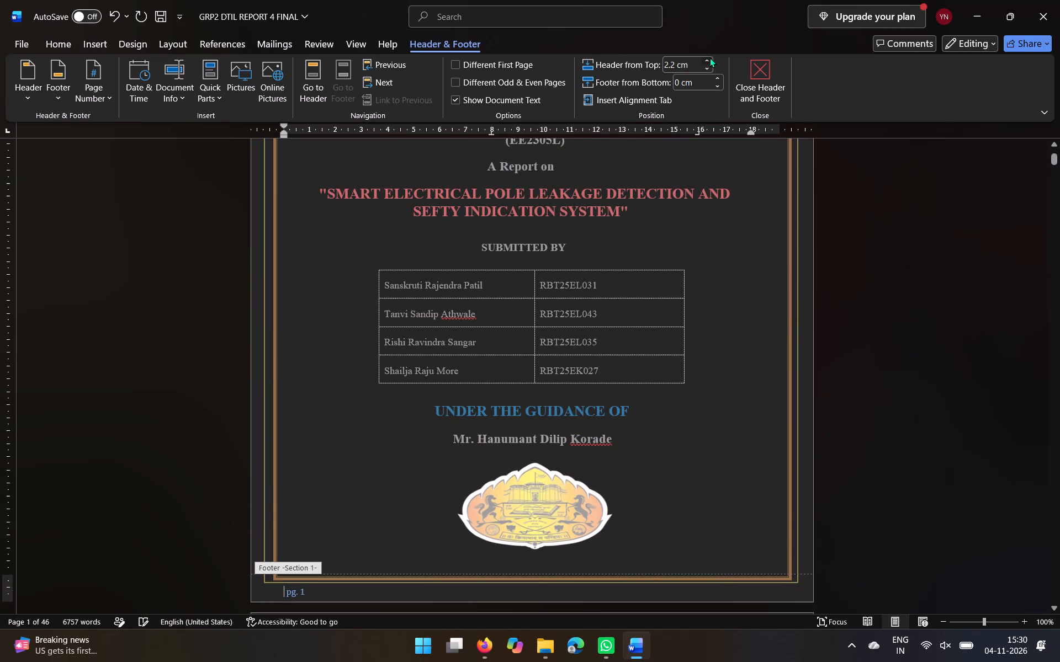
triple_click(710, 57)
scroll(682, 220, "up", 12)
Set the header distance from the top to 0 cm.
triple_click(707, 67)
triple_click(707, 67)
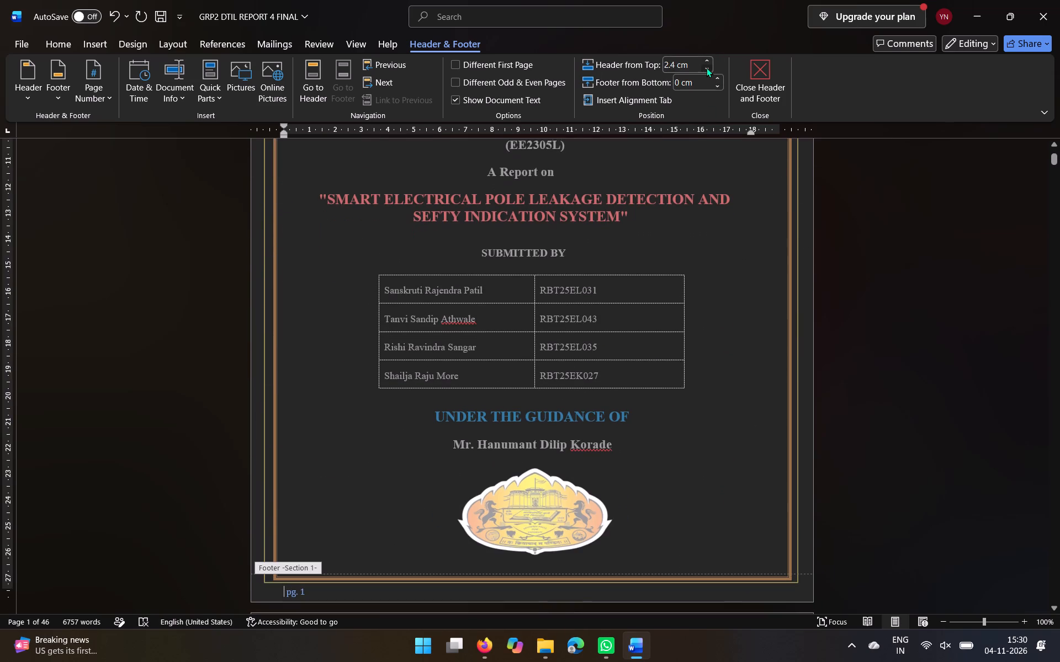
triple_click(707, 67)
triple_click(707, 67)
triple_click(707, 67)
triple_click(707, 67)
left_click(707, 67)
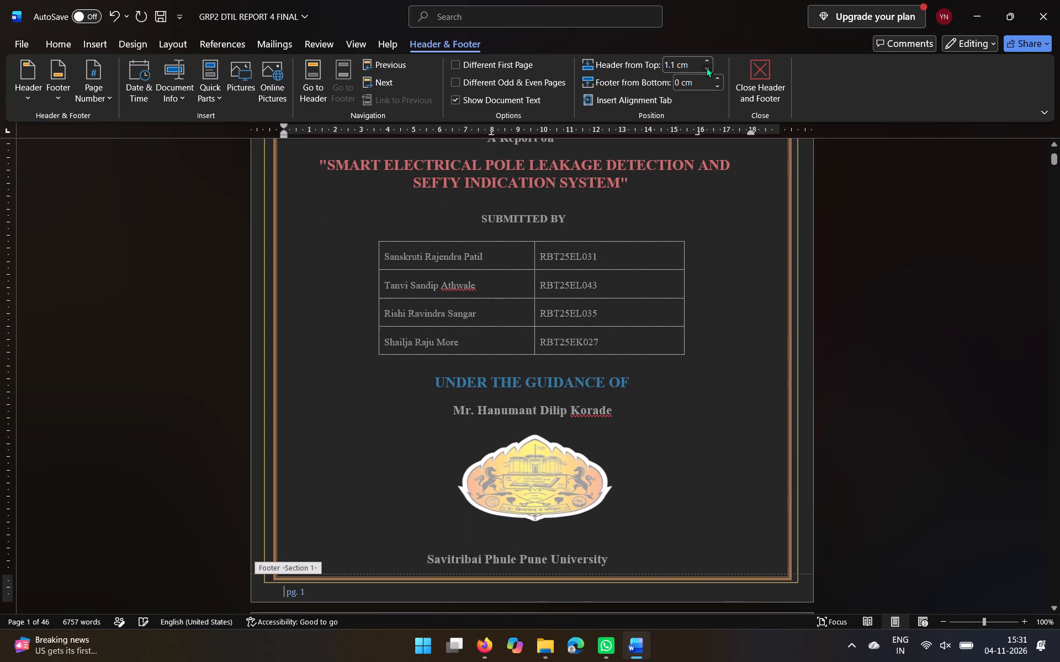
right_click(707, 67)
triple_click(707, 67)
triple_click(707, 67)
double_click(707, 67)
right_click(707, 67)
triple_click(707, 67)
triple_click(707, 67)
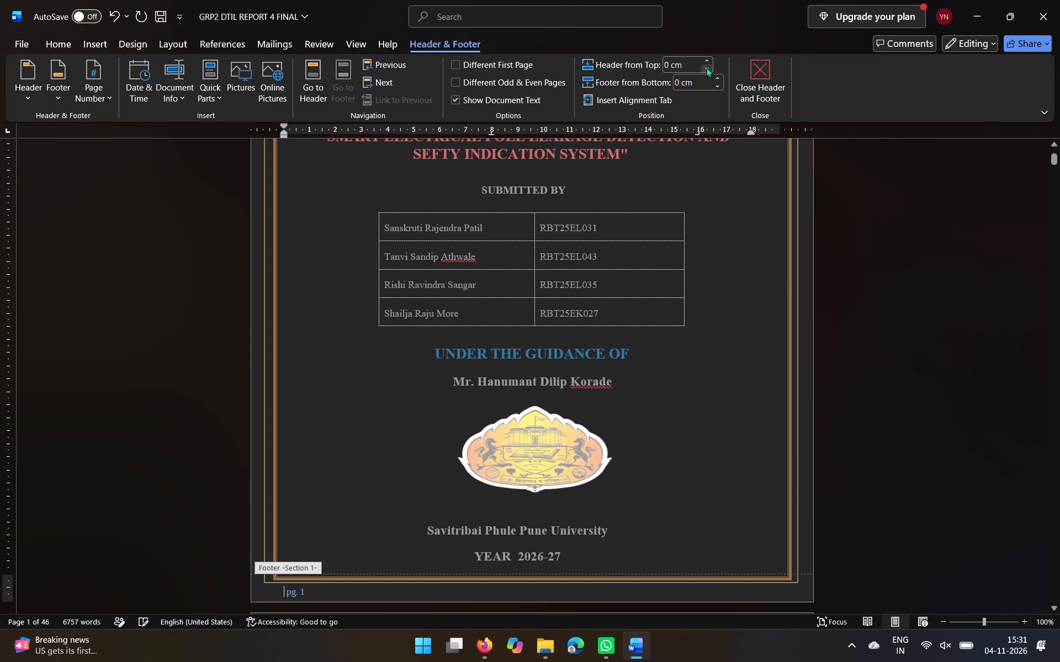
triple_click(707, 67)
left_click(707, 67)
Delete the "pg. 1" page-number text from the cover page's footer.
scroll(675, 172, "up", 20)
scroll(675, 172, "up", 20)
scroll(675, 172, "up", 5)
scroll(608, 372, "down", 2)
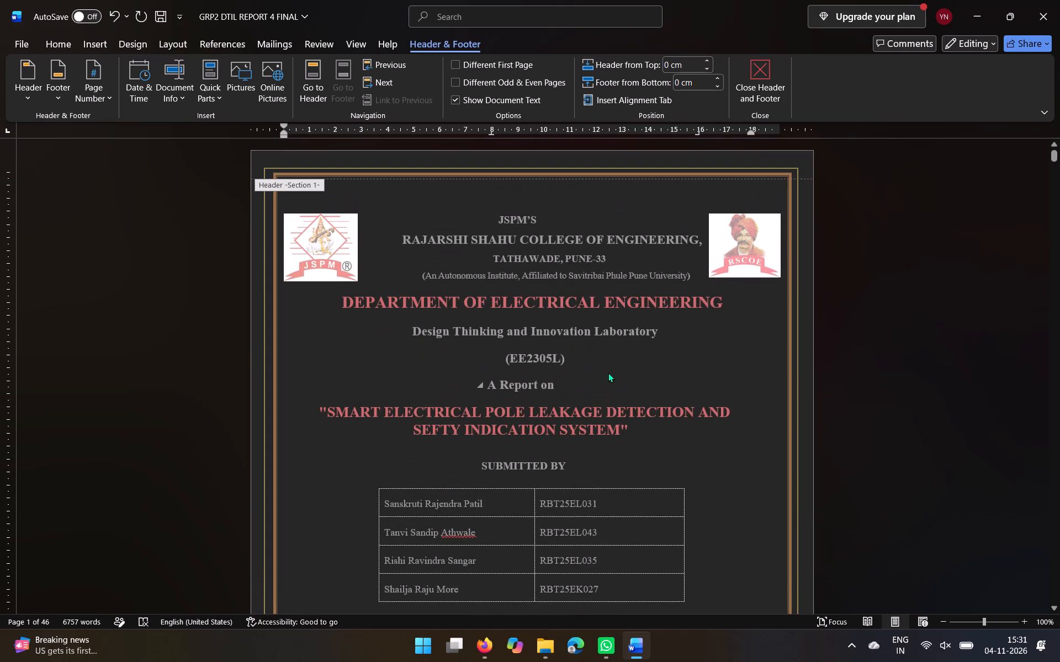
scroll(608, 372, "down", 4)
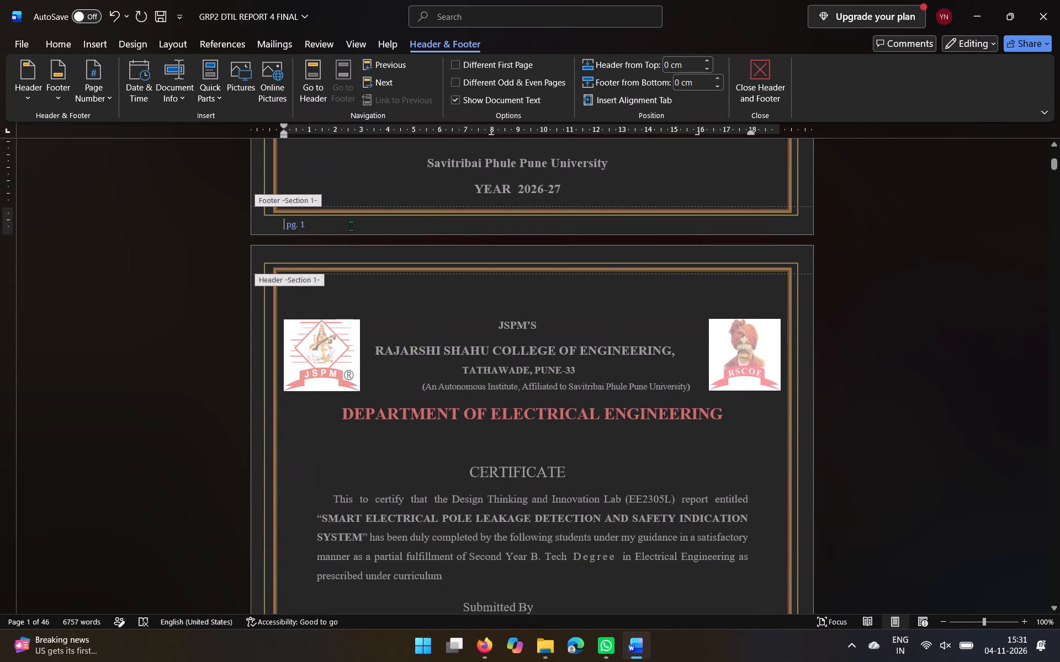
left_click_drag(343, 222, 296, 228)
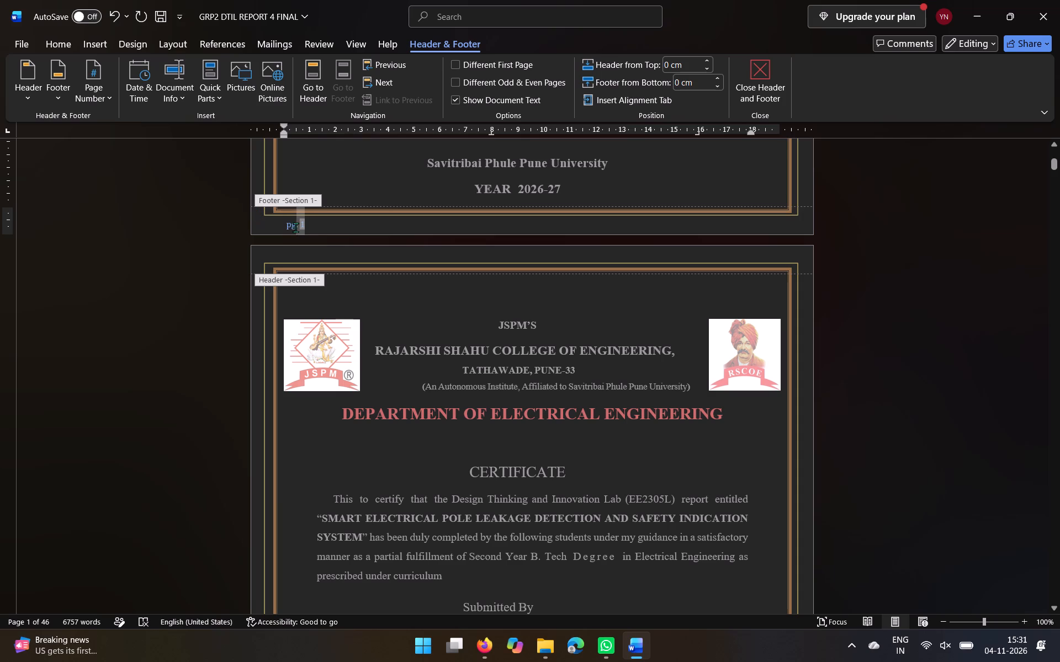
left_click_drag(296, 228, 284, 229)
left_click(306, 229)
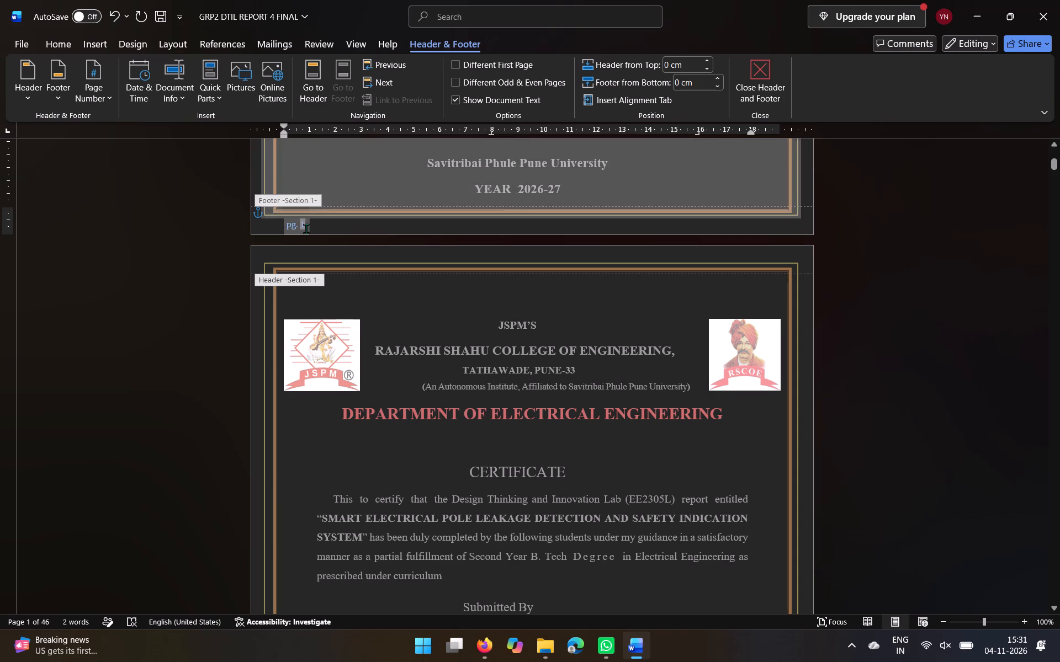
key("BackSpace")
key("BackSpace")
key("BackSpace")
key("BackSpace")
key("BackSpace")
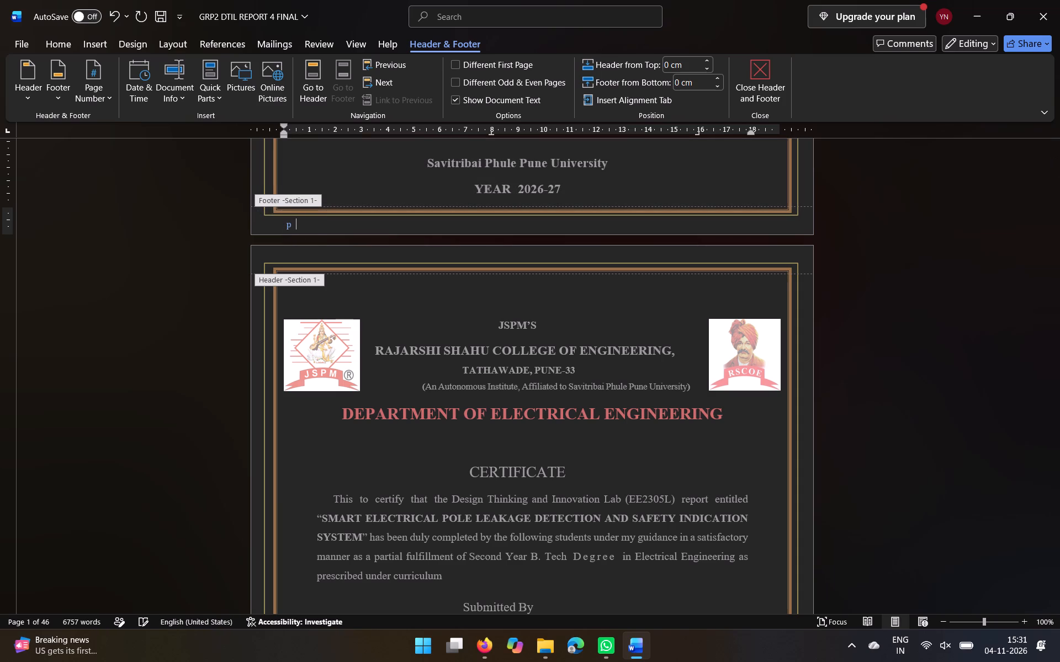
key("BackSpace")
key("BackSpace")
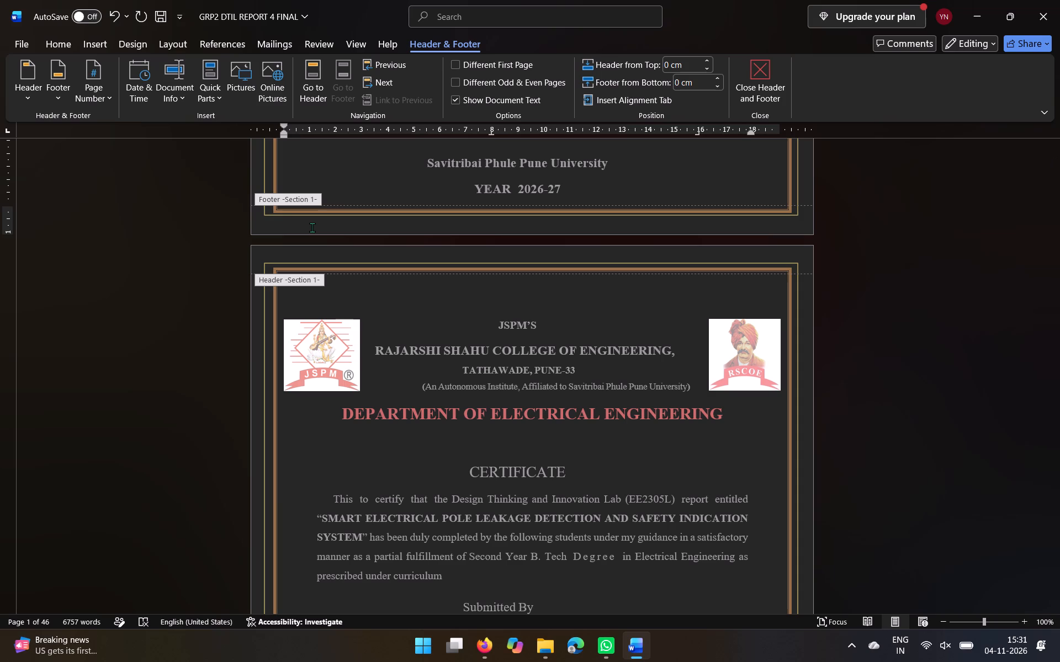
Enter "Department of Electrical Engineering" as the footer text.
key("shift+d")
type("epart")
type("ment")
key("space")
type("Of")
key("space")
key("BackSpace")
key("BackSpace")
key("BackSpace")
key("o")
key("BackSpace")
key("o")
type("f")
key("space")
type("Ele")
type("ctrical")
key("space")
type("Engineering")
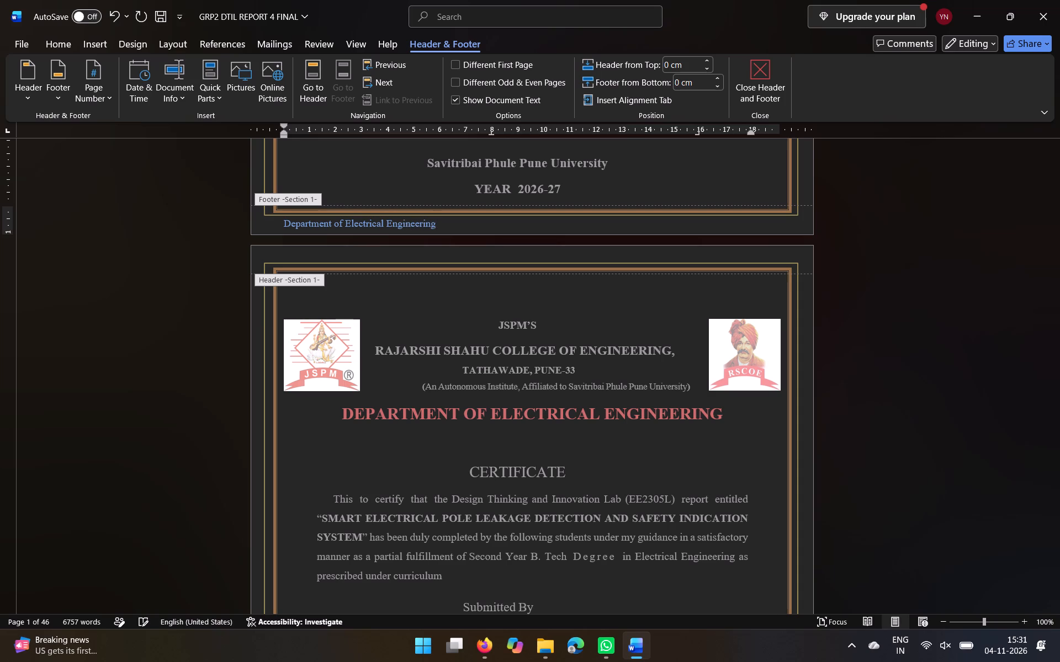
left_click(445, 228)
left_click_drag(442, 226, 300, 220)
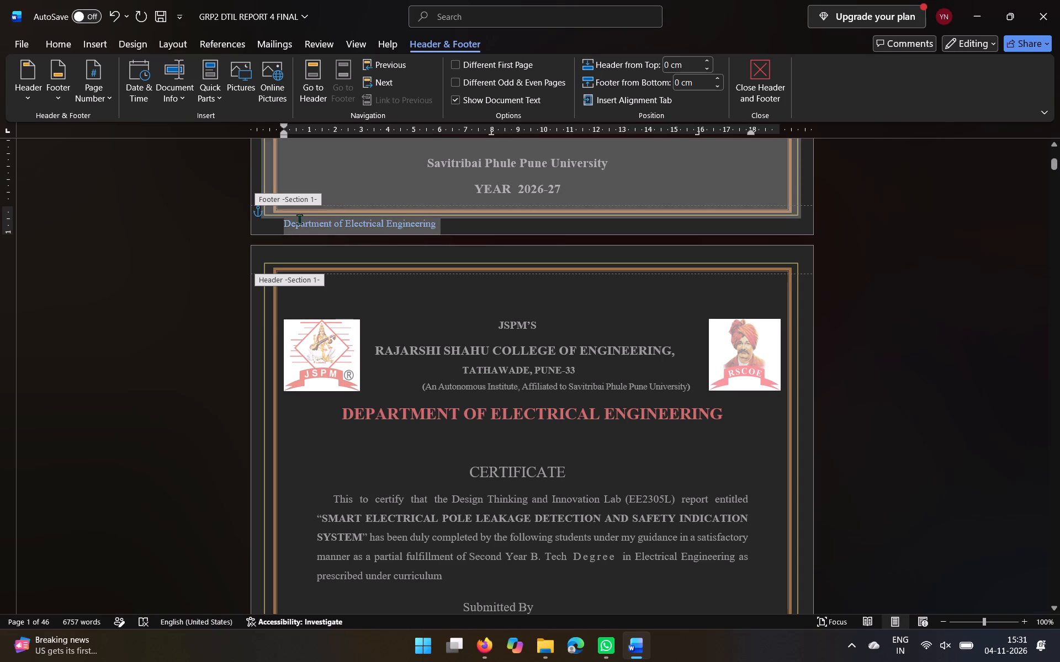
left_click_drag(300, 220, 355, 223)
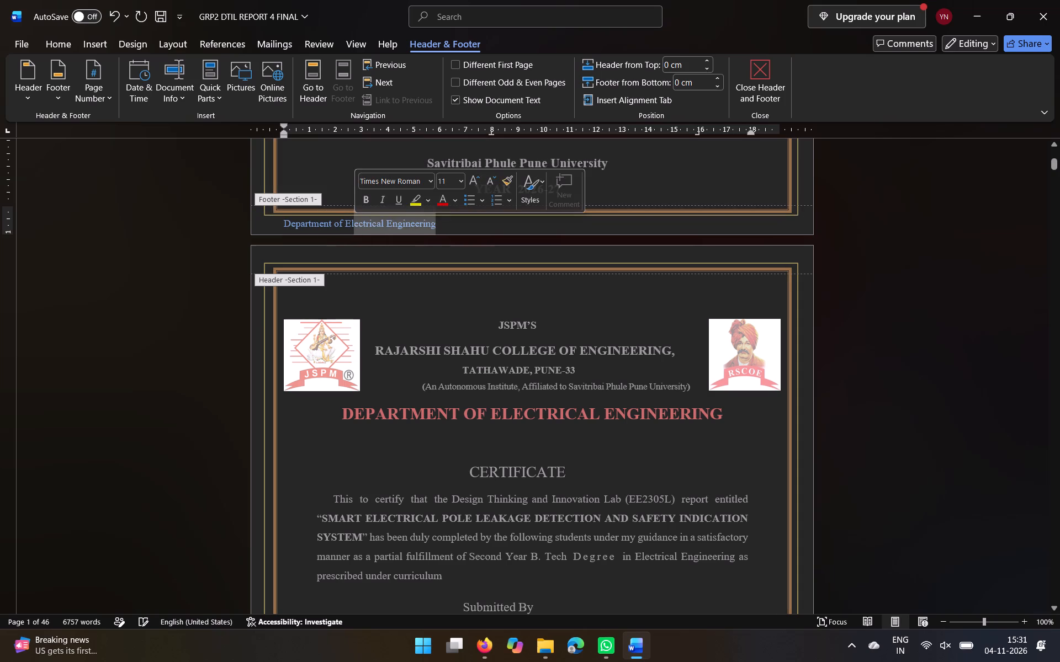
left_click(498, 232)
Enable a different first-page header and footer for the section containing the cover page.
scroll(537, 329, "down", 2)
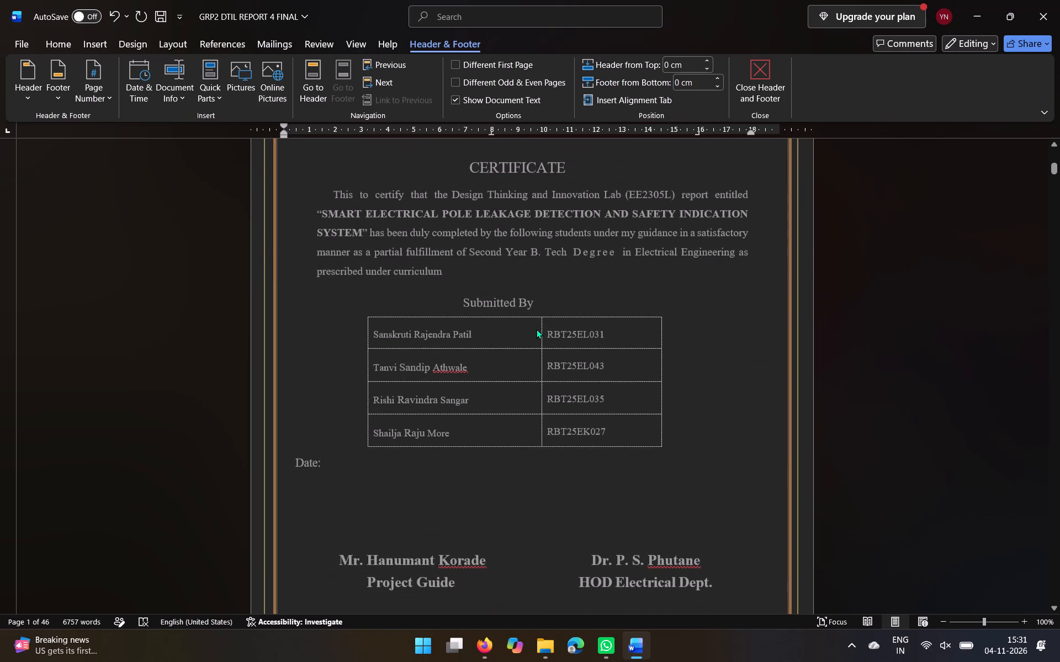
scroll(454, 512, "down", 1)
left_click(470, 401)
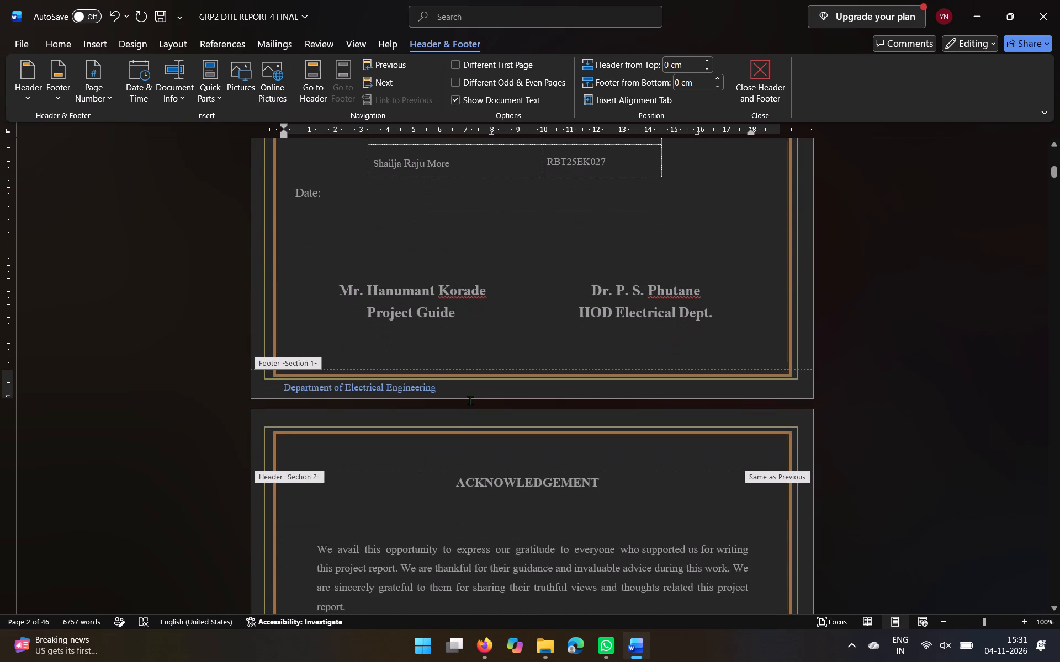
left_click(465, 386)
scroll(439, 250, "up", 6)
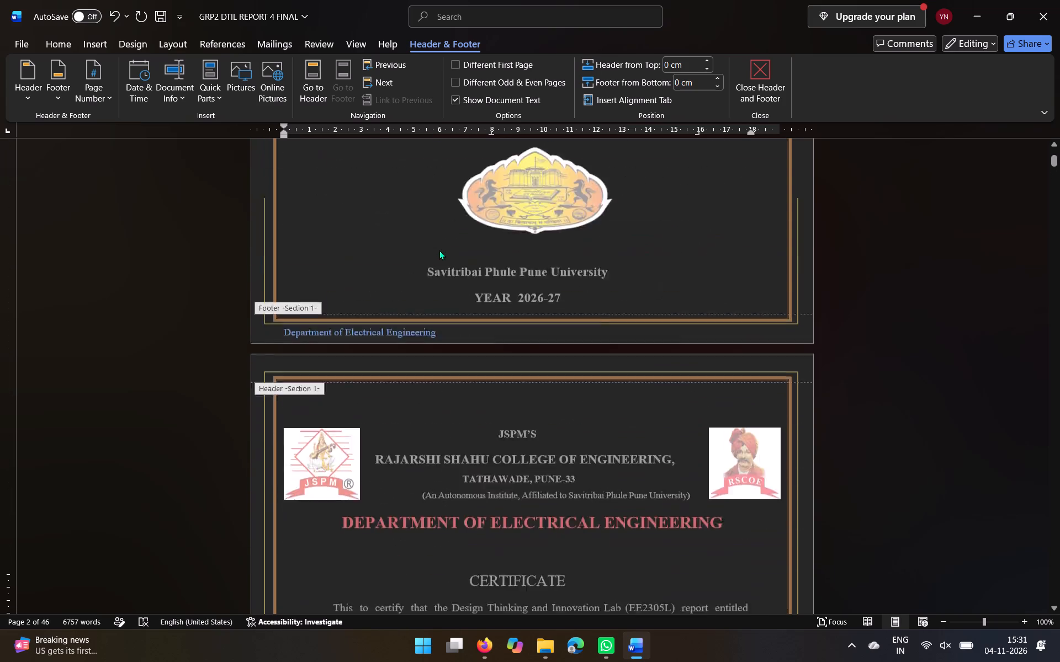
scroll(439, 250, "up", 1)
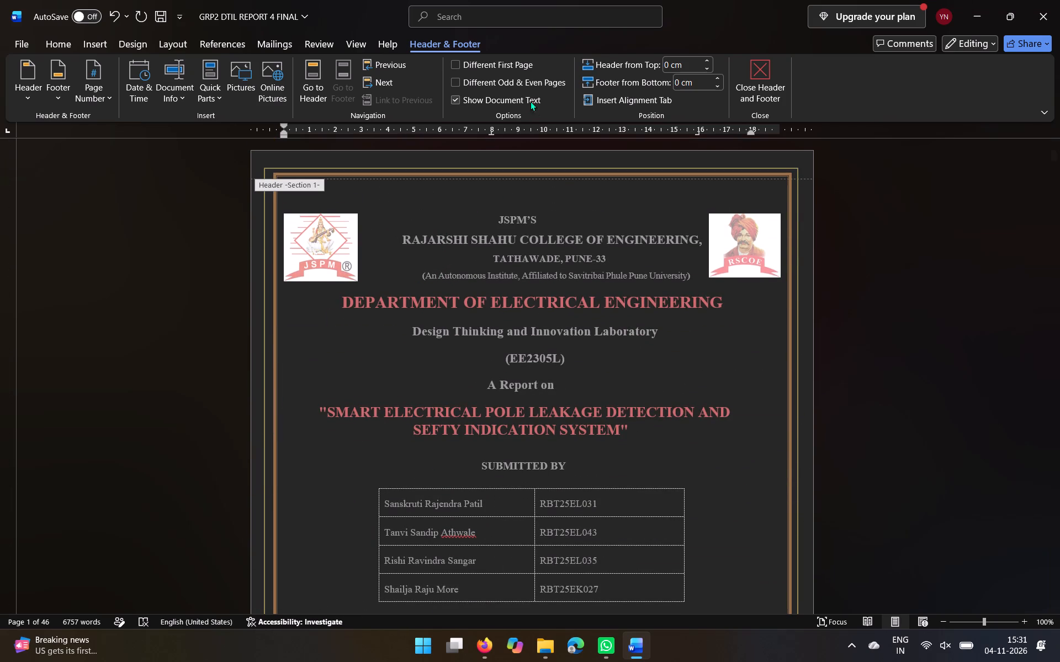
left_click(458, 59)
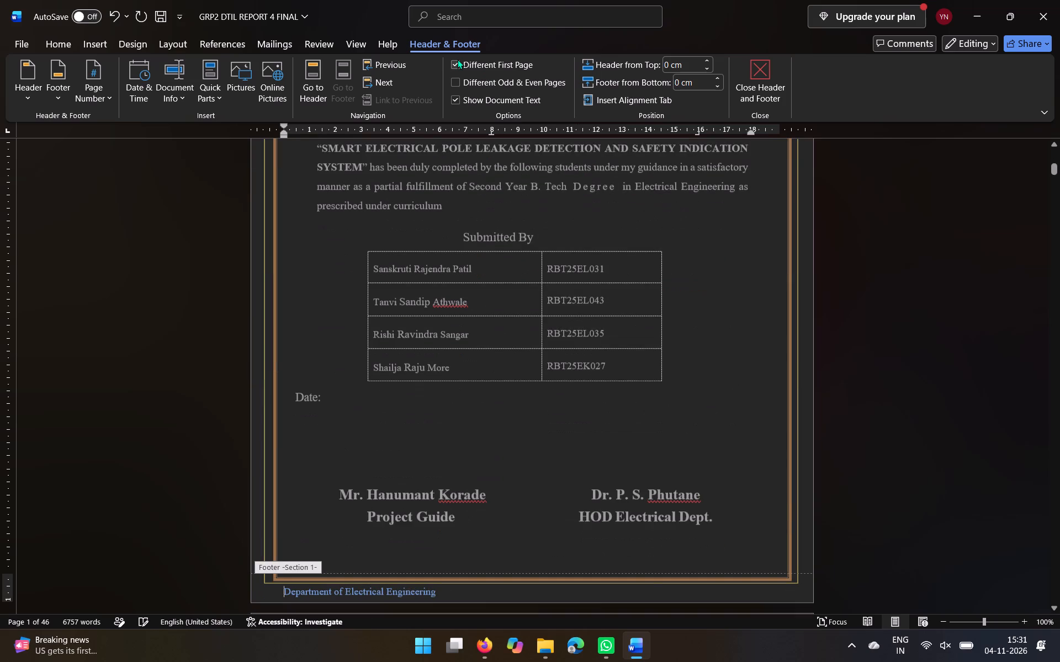
Compare the header and footer areas of the cover page with those of the certificate page.
scroll(422, 304, "up", 6)
scroll(422, 304, "down", 6)
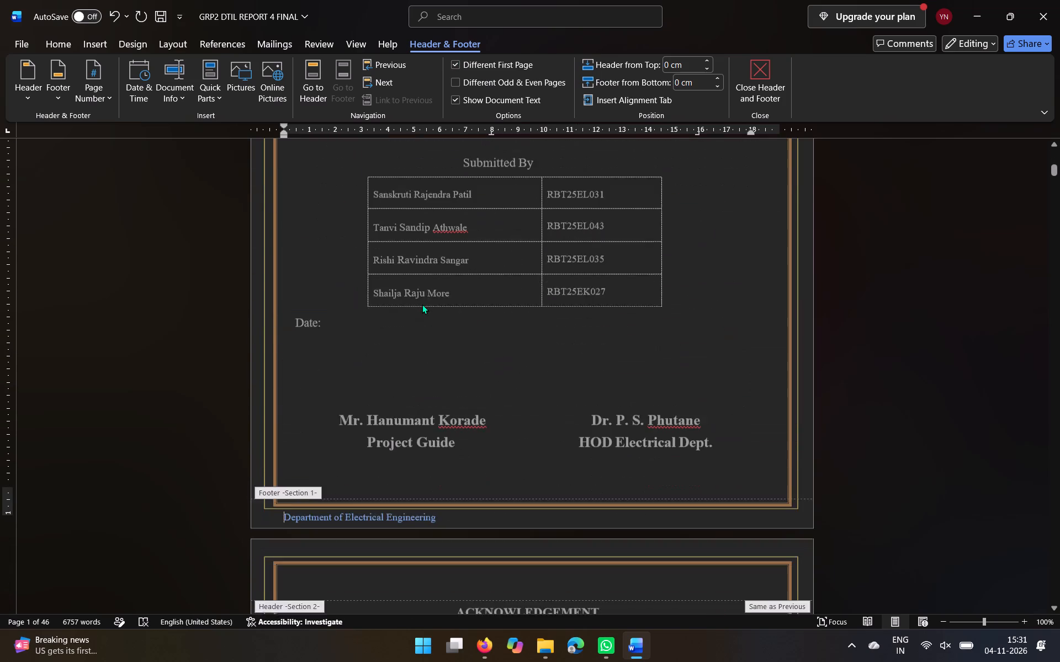
scroll(422, 304, "up", 8)
scroll(422, 304, "down", 1)
scroll(422, 304, "up", 1)
scroll(422, 304, "down", 1)
scroll(422, 304, "up", 1)
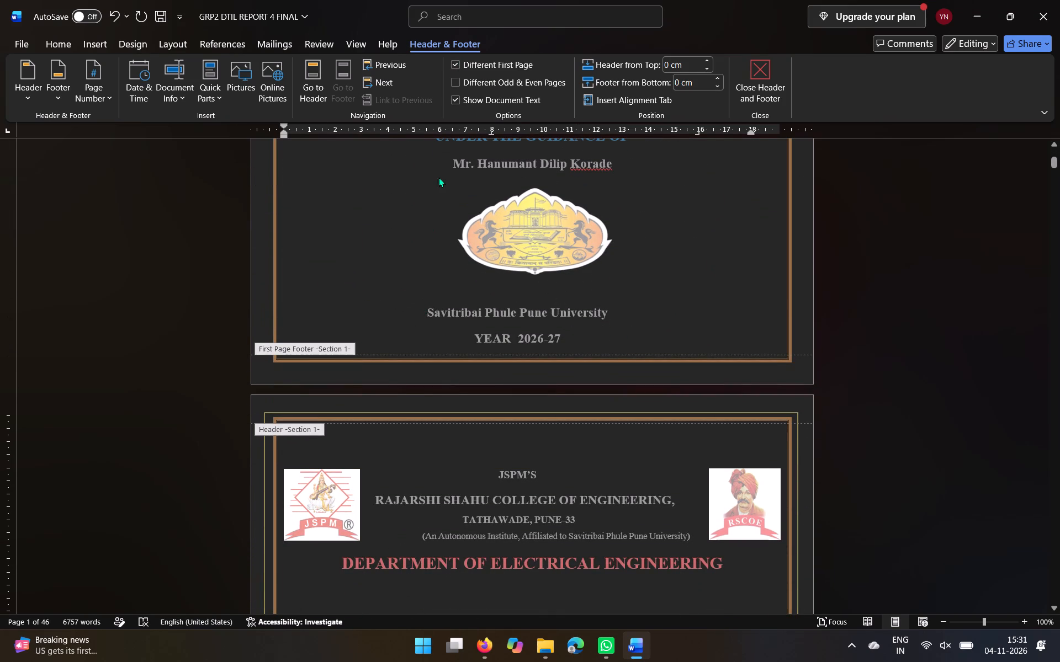
scroll(425, 219, "down", 4)
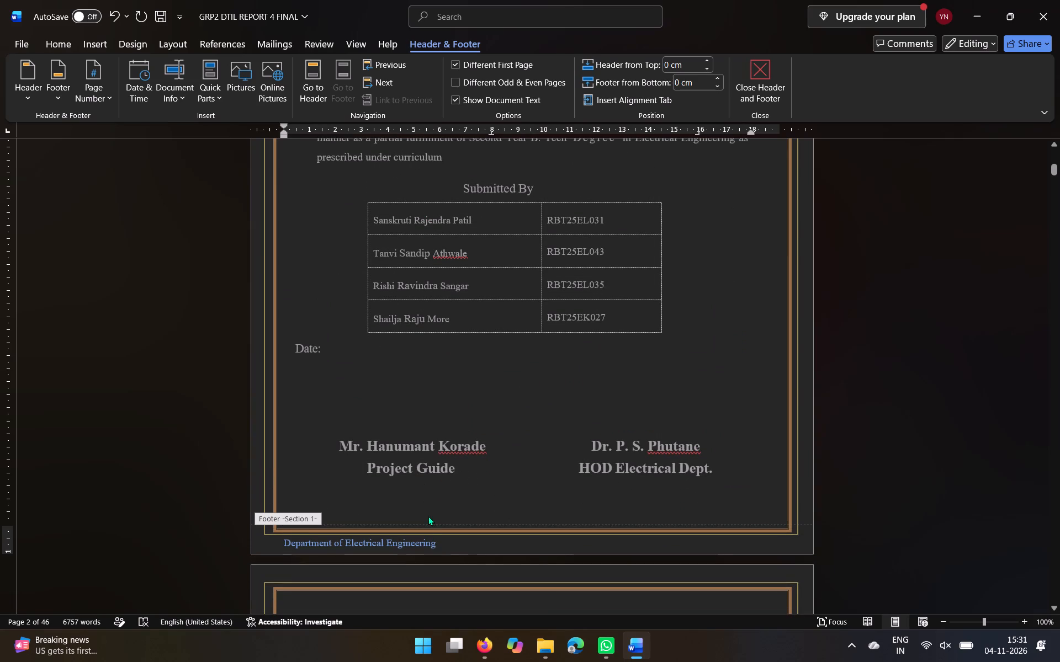
Pad the certificate page's footer with spaces after "Department of Electrical Engineering", extending the line towards the right page margin.
left_click(438, 535)
left_click(447, 551)
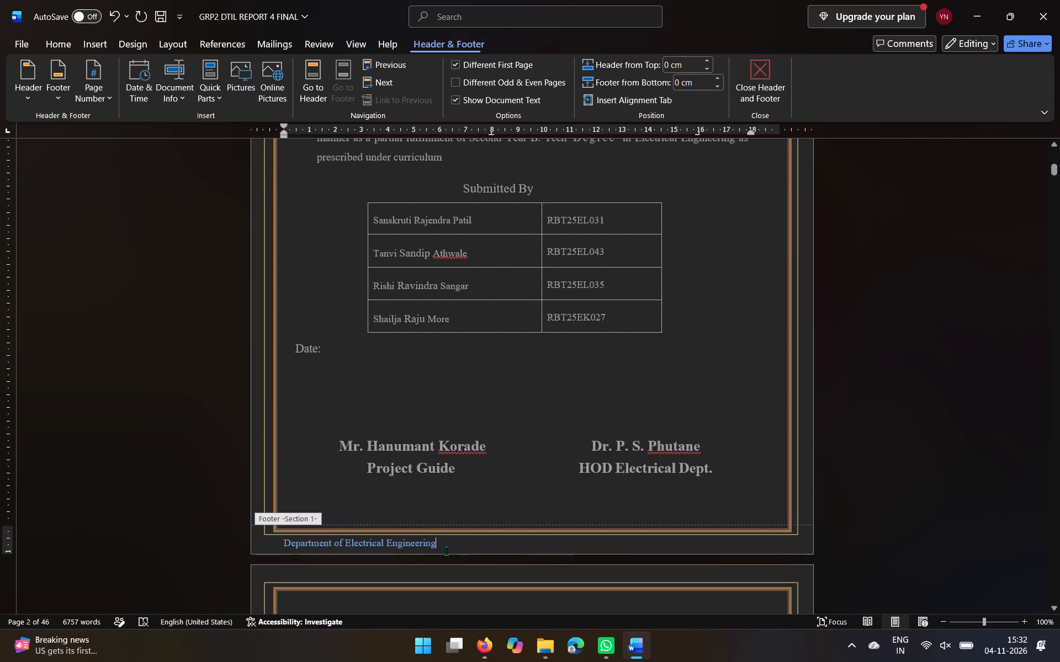
scroll(447, 551, "down", 5)
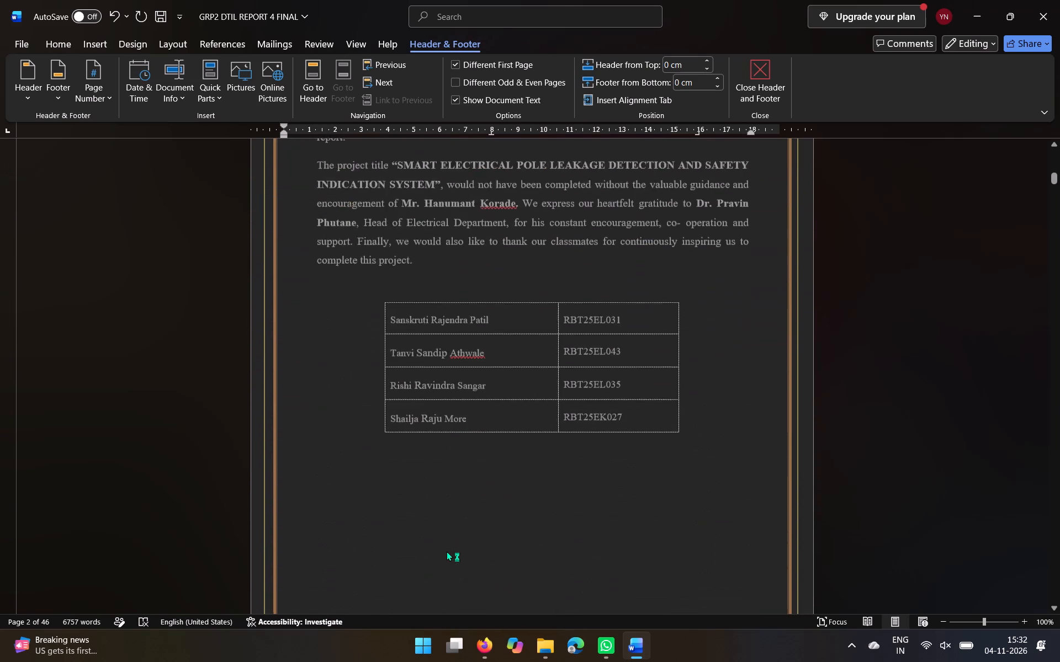
scroll(447, 551, "down", 1)
scroll(447, 551, "up", 4)
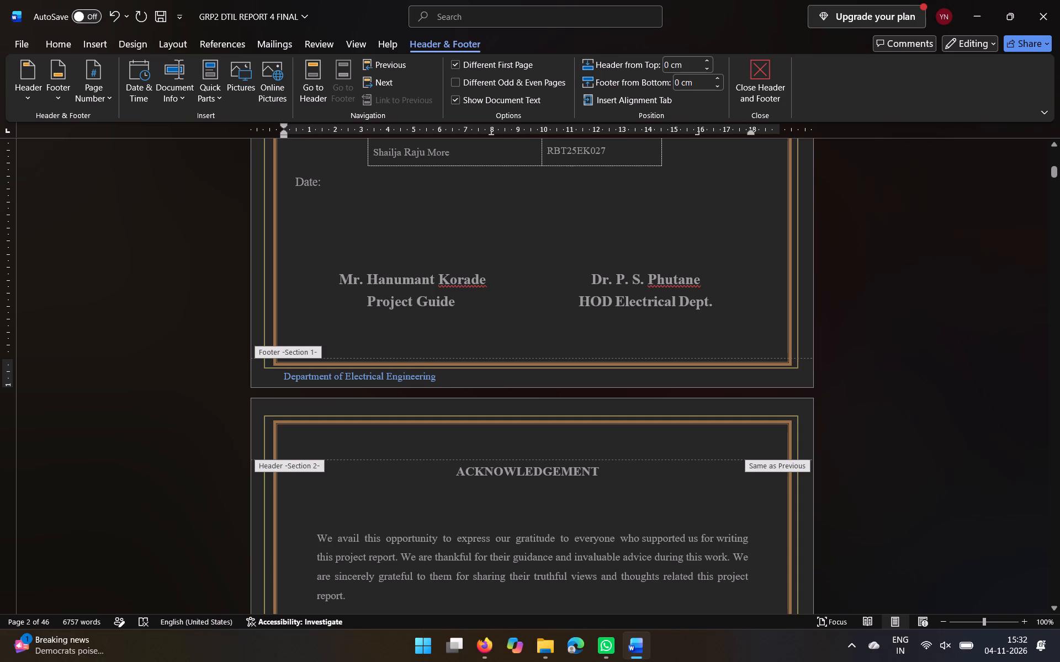
key("space")
key("space")
key("space")
key("space")
key("space")
key("space")
key("space")
key("space")
key("space")
key("space")
key("space")
key("space")
key("space")
key("space")
key("space")
key("space")
key("space")
key("space")
key("space")
key("space")
key("space")
key("space")
left_click(100, 88)
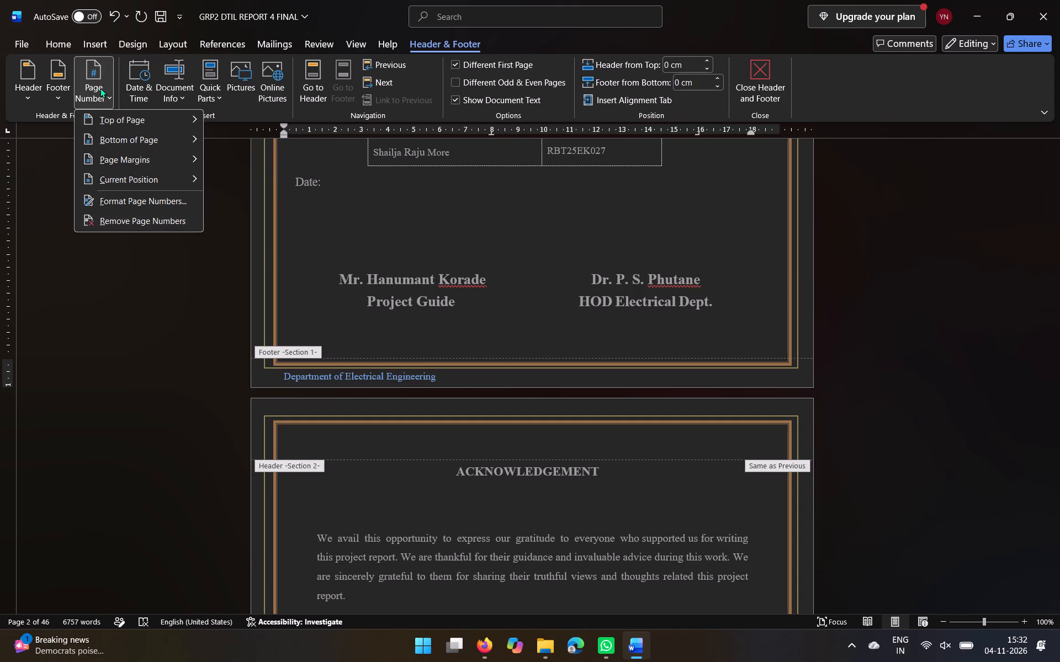
left_click(118, 313)
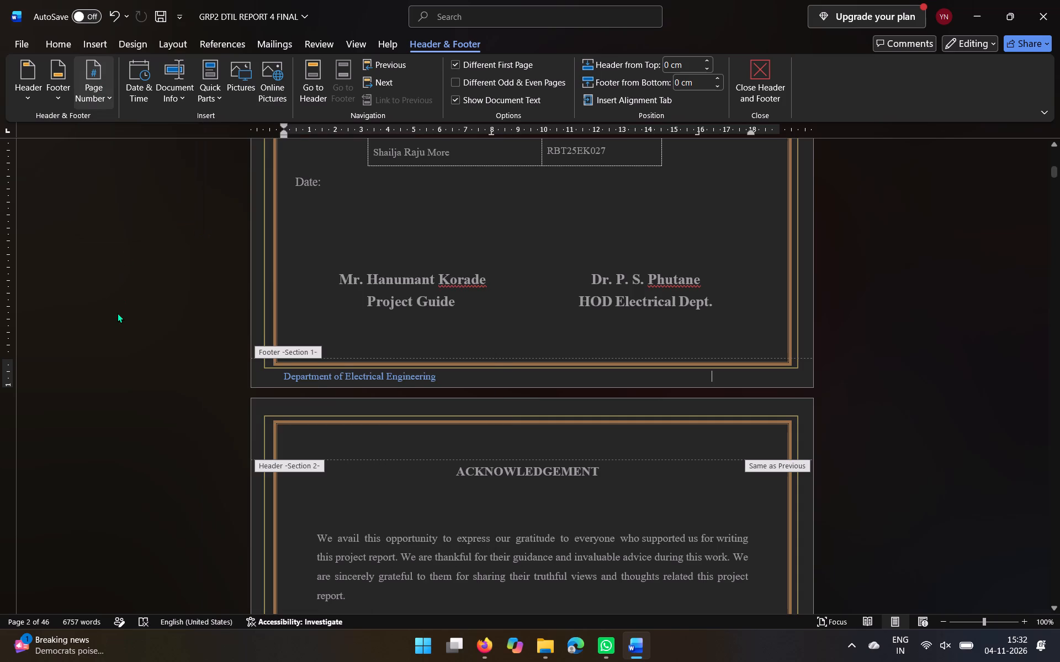
Review the footers from the acknowledgement page through the table of contents to the first page of Chapter 1.
scroll(342, 359, "down", 5)
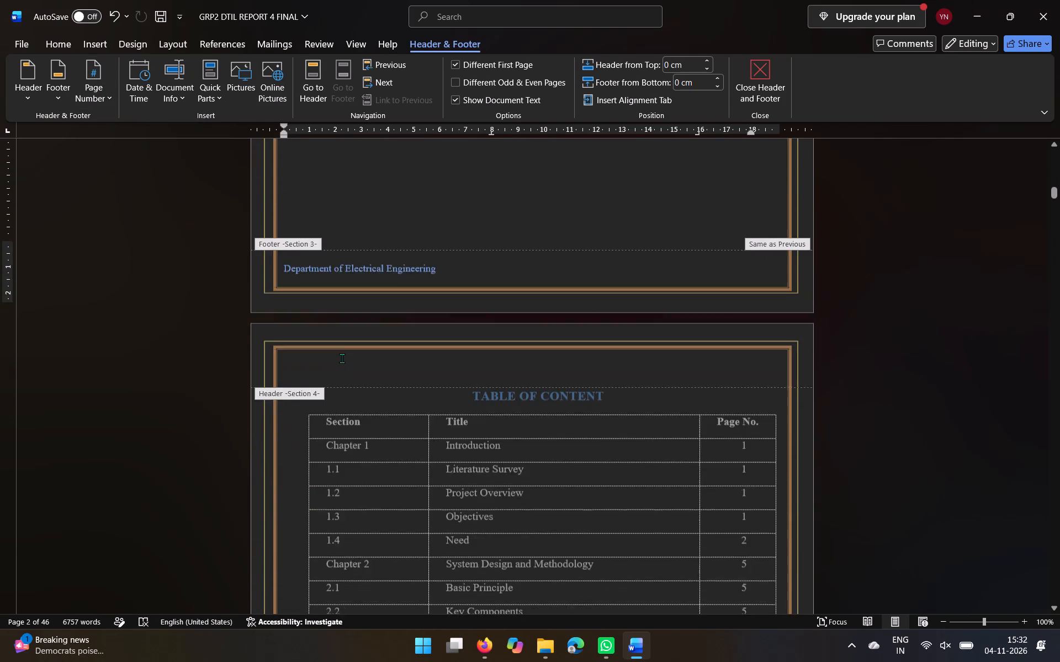
scroll(342, 359, "down", 5)
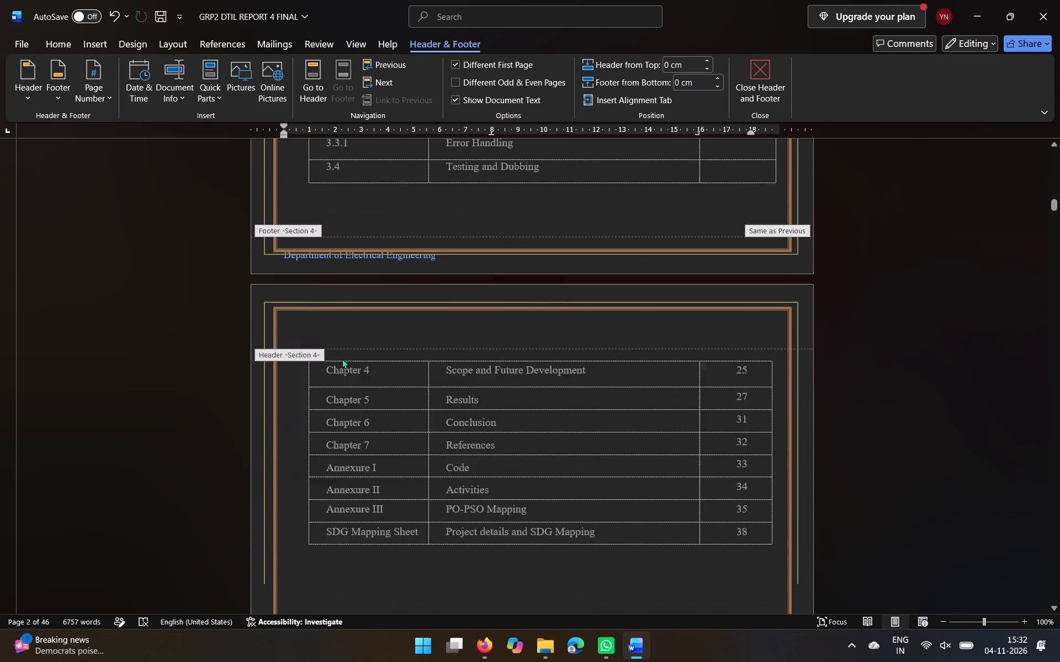
scroll(342, 359, "down", 3)
left_click(529, 322)
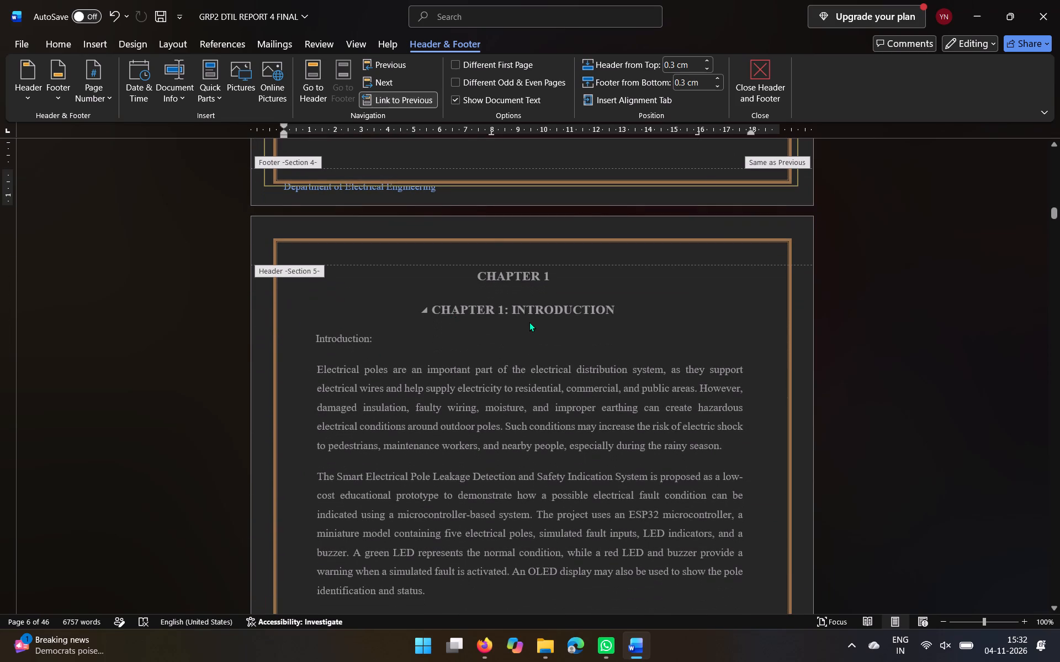
scroll(529, 322, "down", 7)
scroll(529, 322, "up", 1)
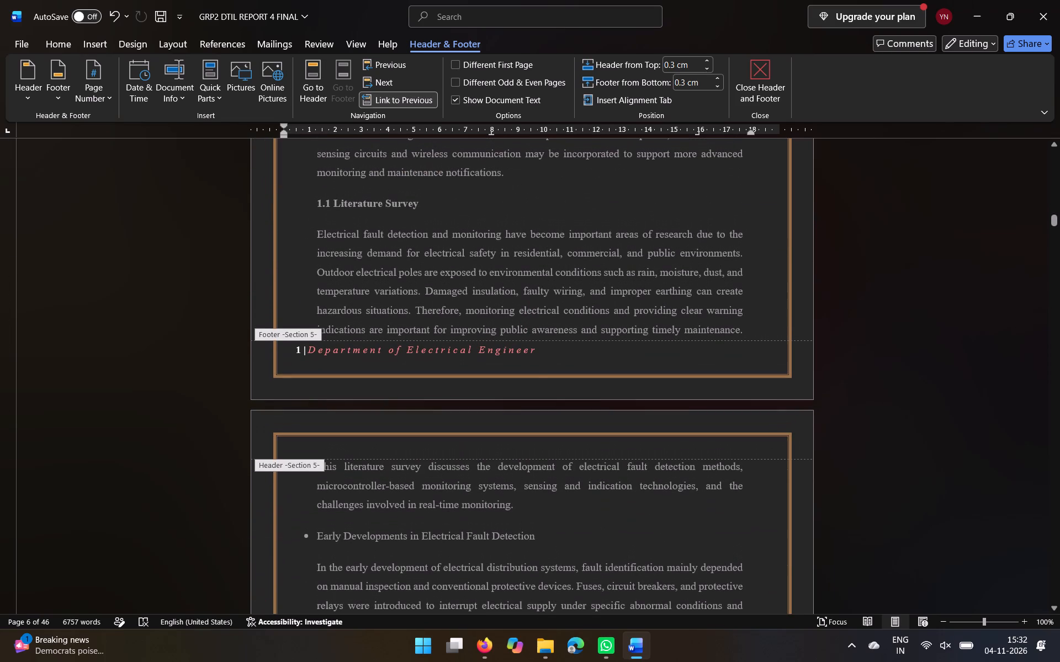
Enlarge the footer text box on the first Chapter 1 page so "Department of Electrical Engineering" fits on a single line.
left_click(544, 359)
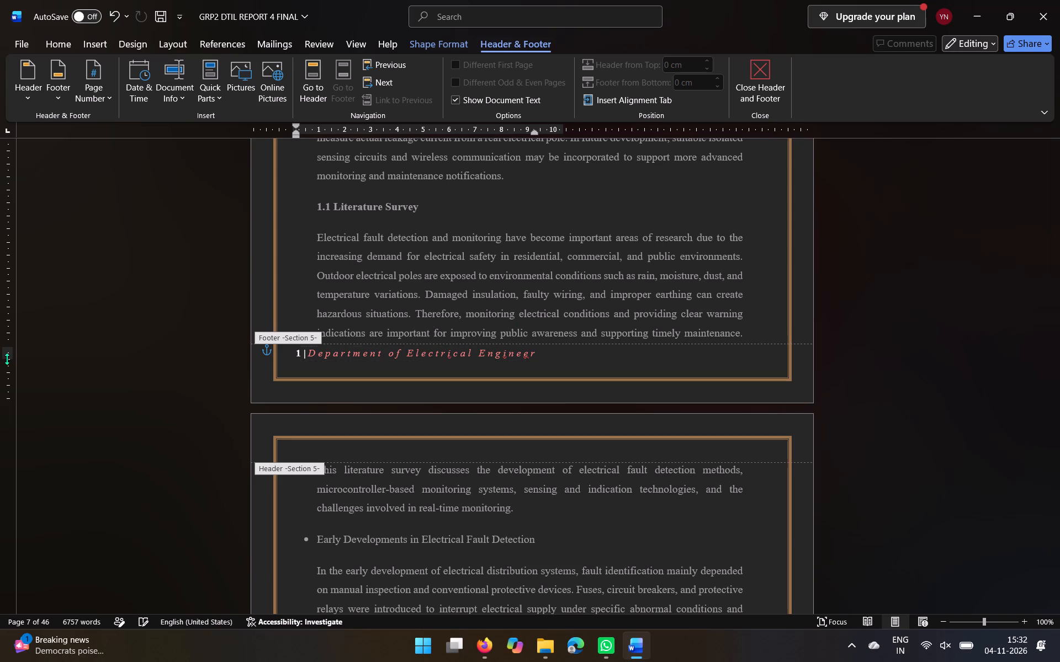
left_click_drag(7, 359, 9, 382)
left_click_drag(9, 382, 9, 387)
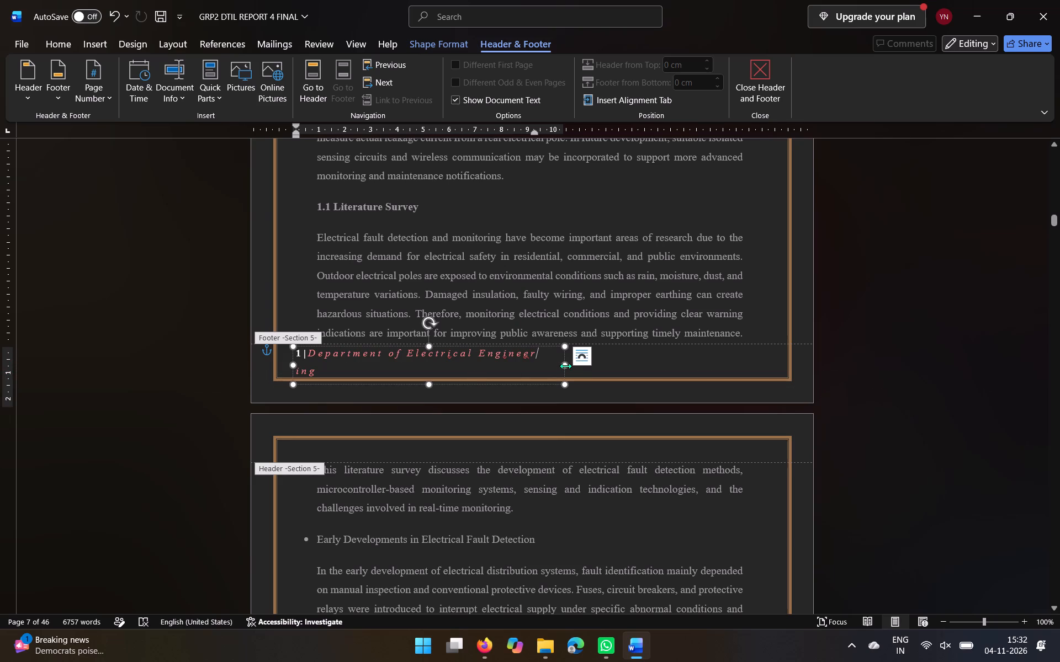
left_click_drag(566, 366, 618, 367)
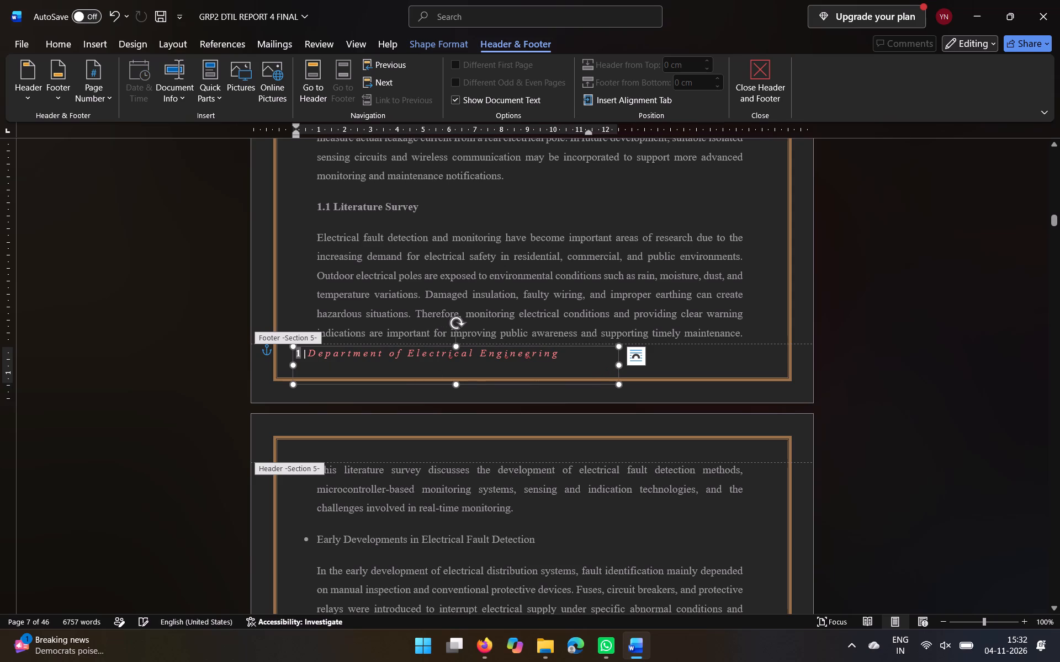
left_click(412, 364)
left_click(616, 405)
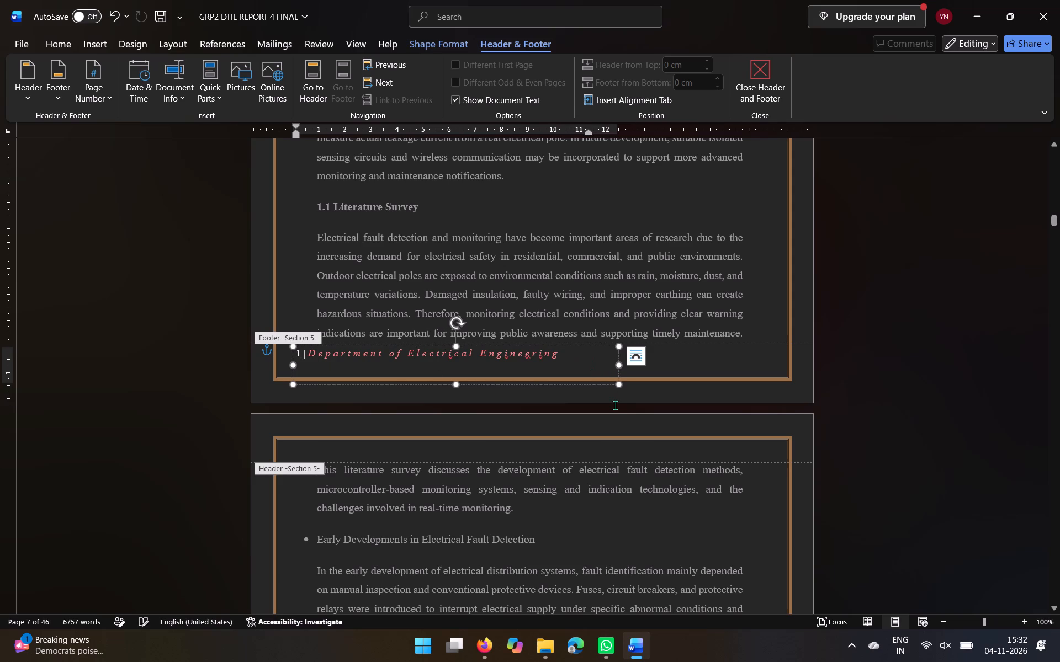
Check the footers on the following Chapter 1 pages and compare them with the footer on the certificate page.
scroll(600, 363, "down", 6)
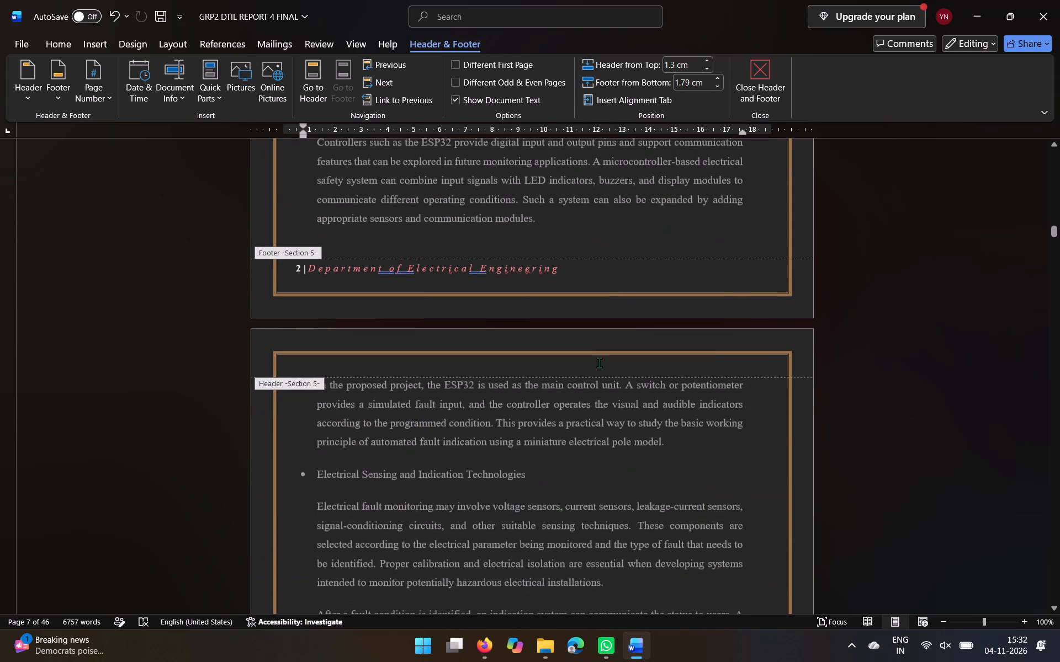
scroll(600, 363, "down", 4)
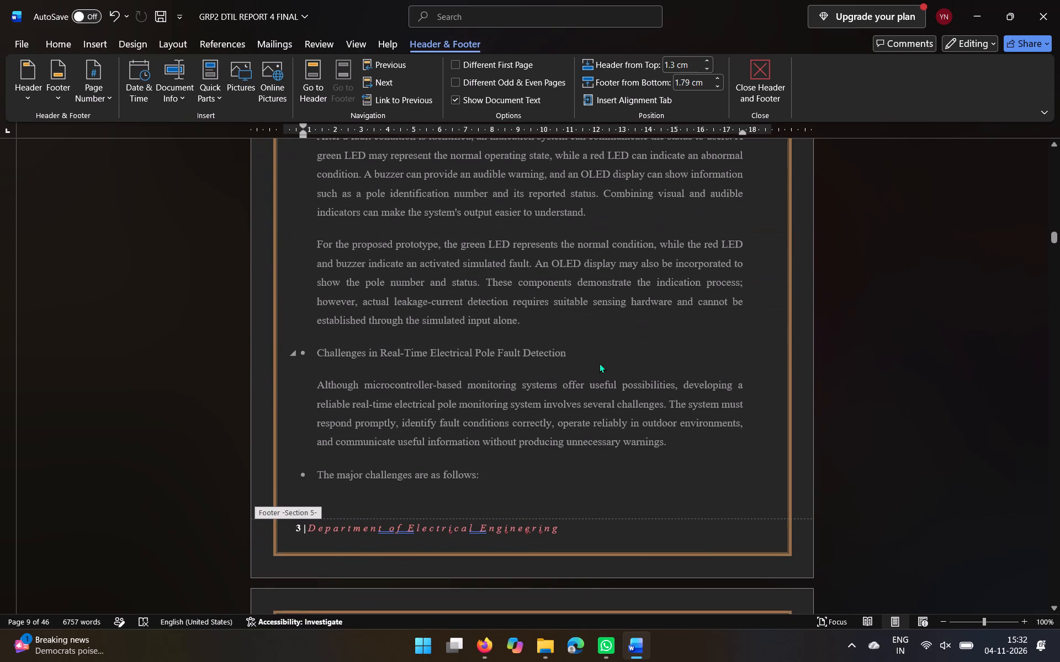
scroll(600, 363, "down", 1)
scroll(600, 363, "up", 10)
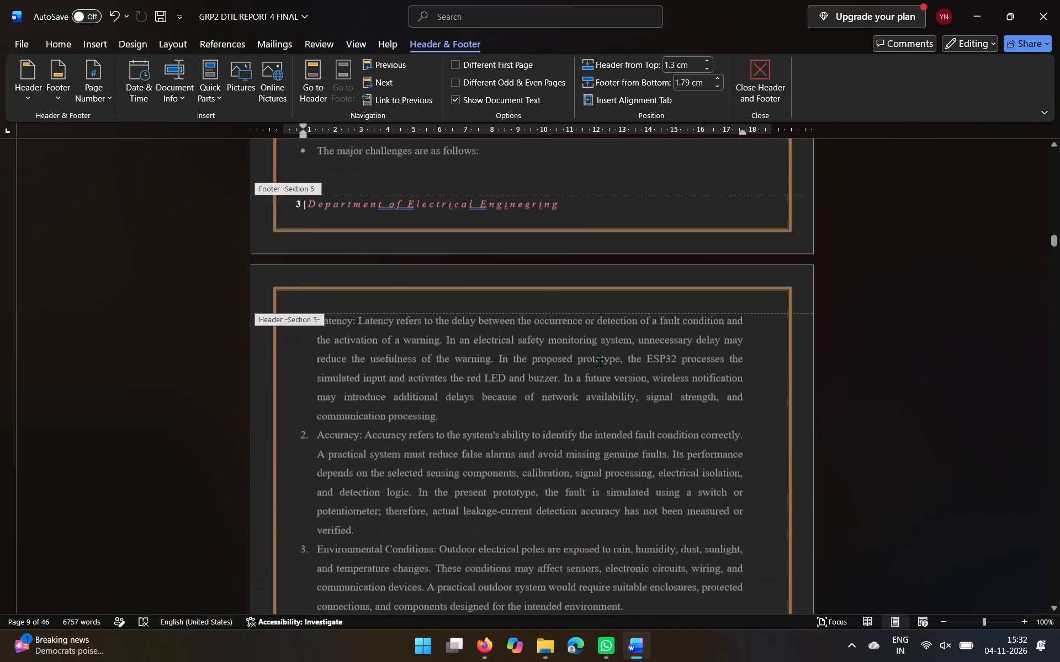
scroll(600, 363, "up", 18)
scroll(600, 363, "down", 6)
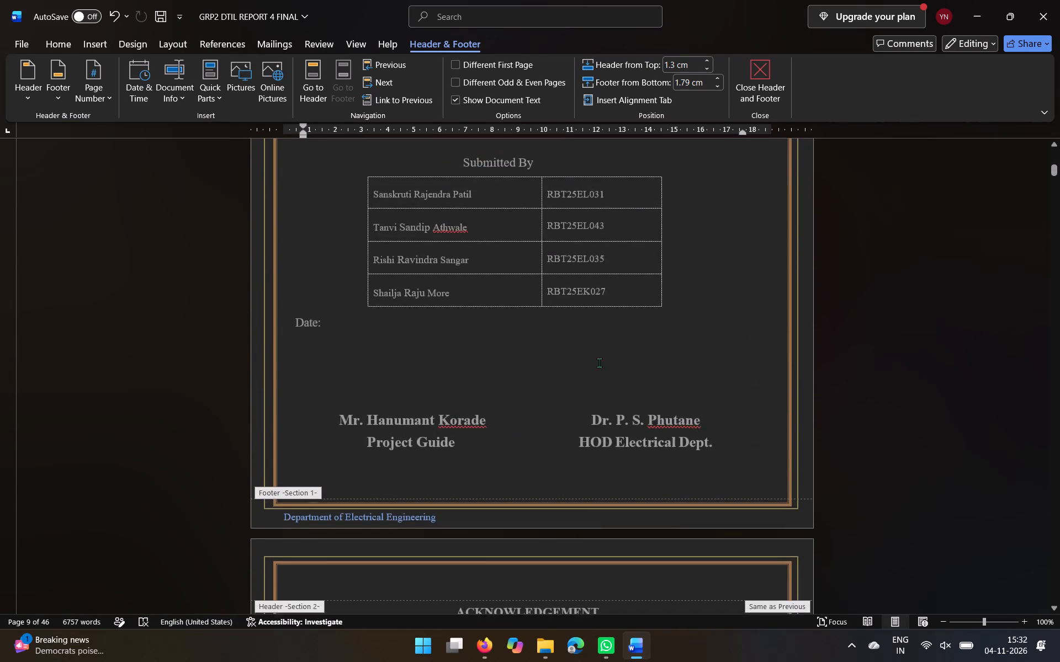
scroll(600, 363, "down", 1)
Compare the header and footer distances of the certificate, acknowledgement and Chapter 1 sections by placing the cursor in each footer.
left_click(654, 333)
left_click(689, 334)
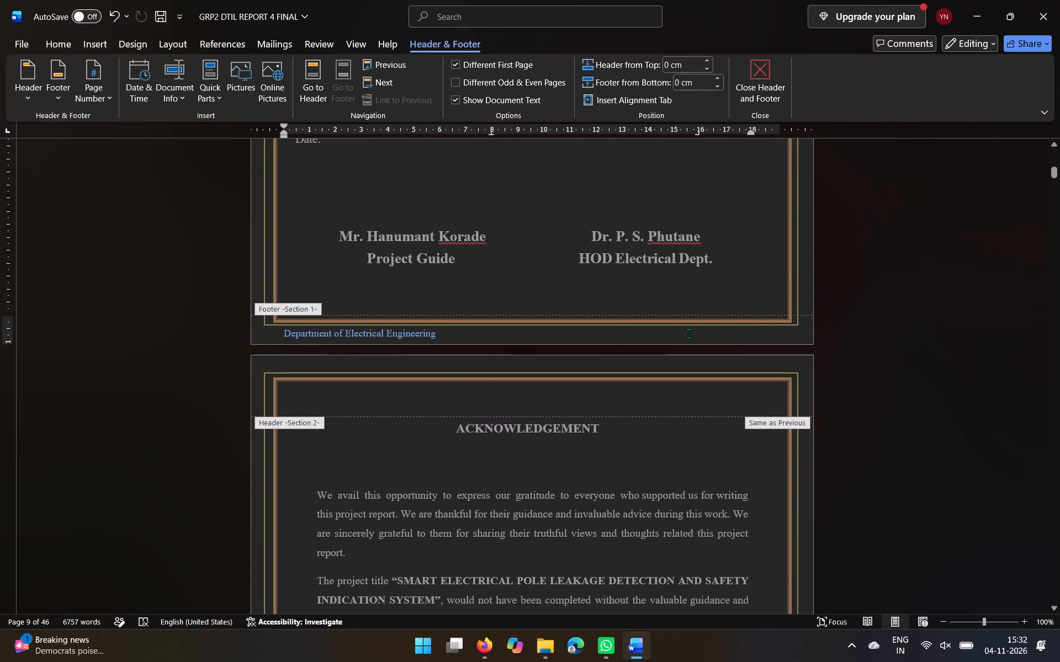
left_click(759, 328)
scroll(759, 328, "down", 5)
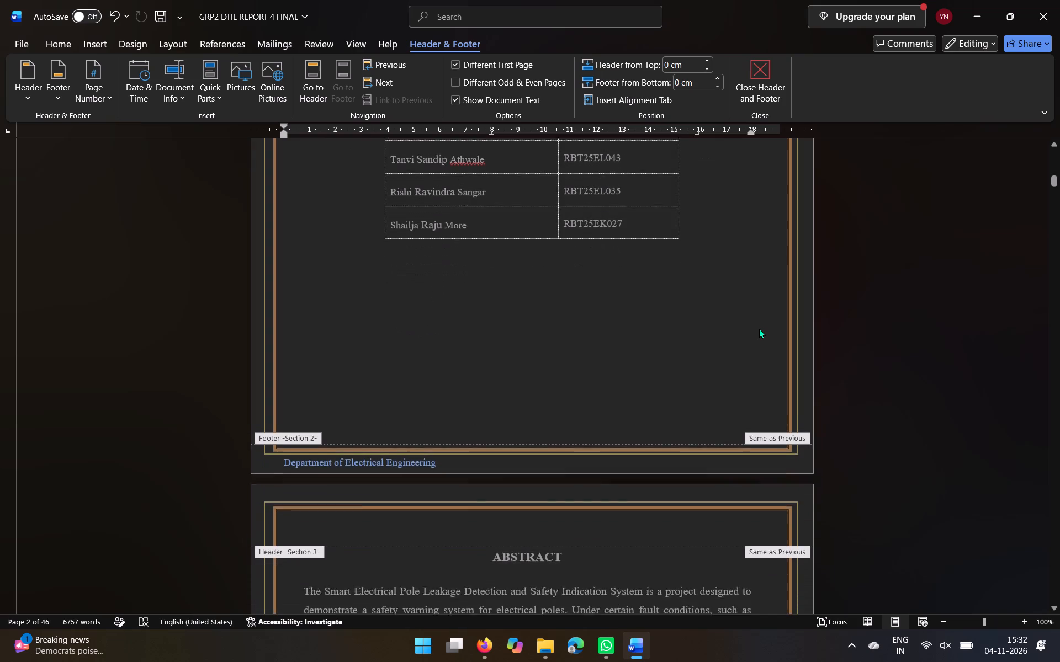
scroll(759, 328, "down", 1)
left_click(744, 430)
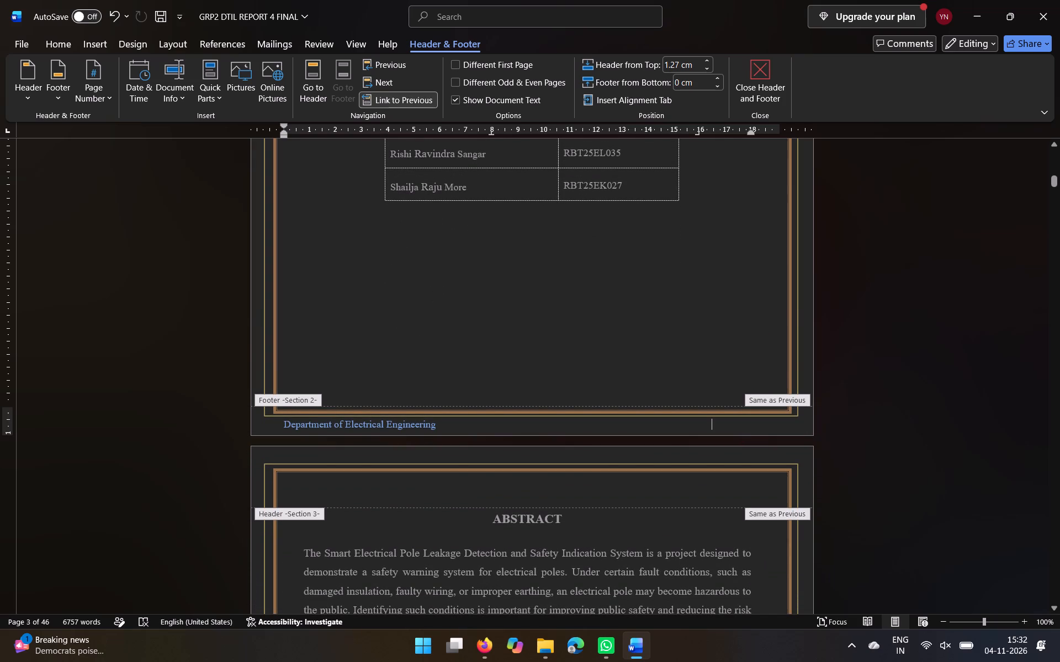
scroll(744, 430, "down", 6)
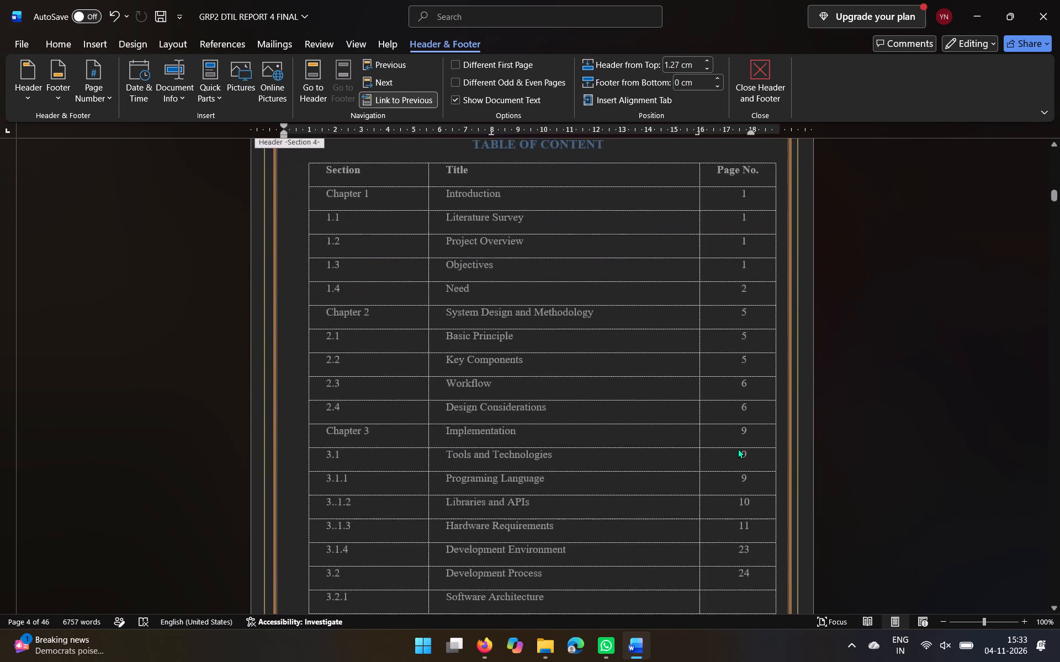
scroll(738, 449, "down", 4)
scroll(738, 449, "up", 1)
scroll(738, 449, "down", 1)
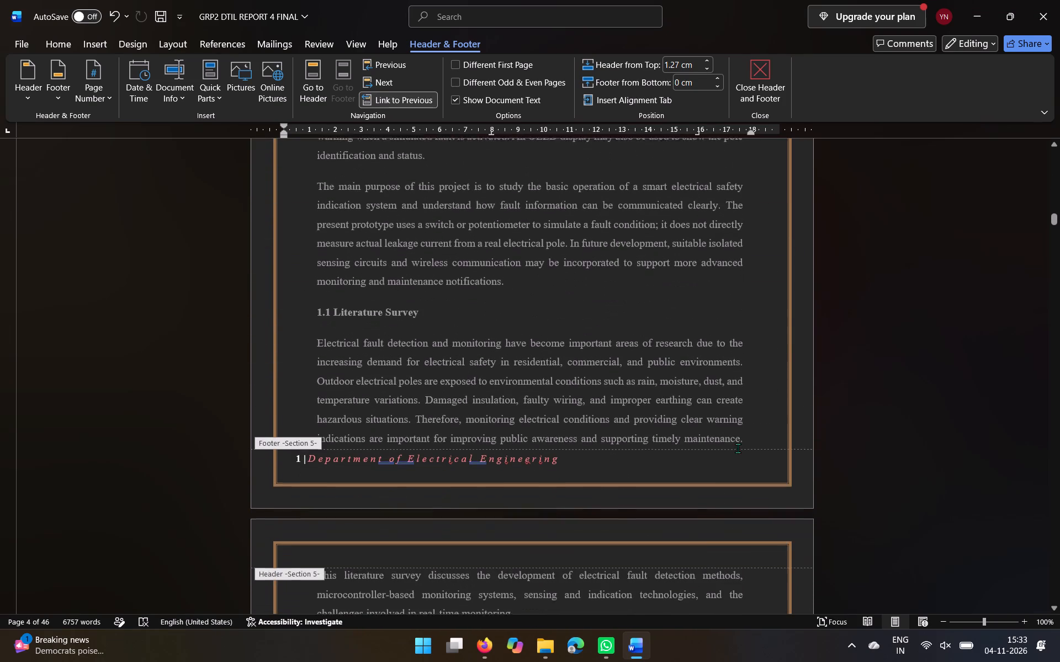
left_click(733, 453)
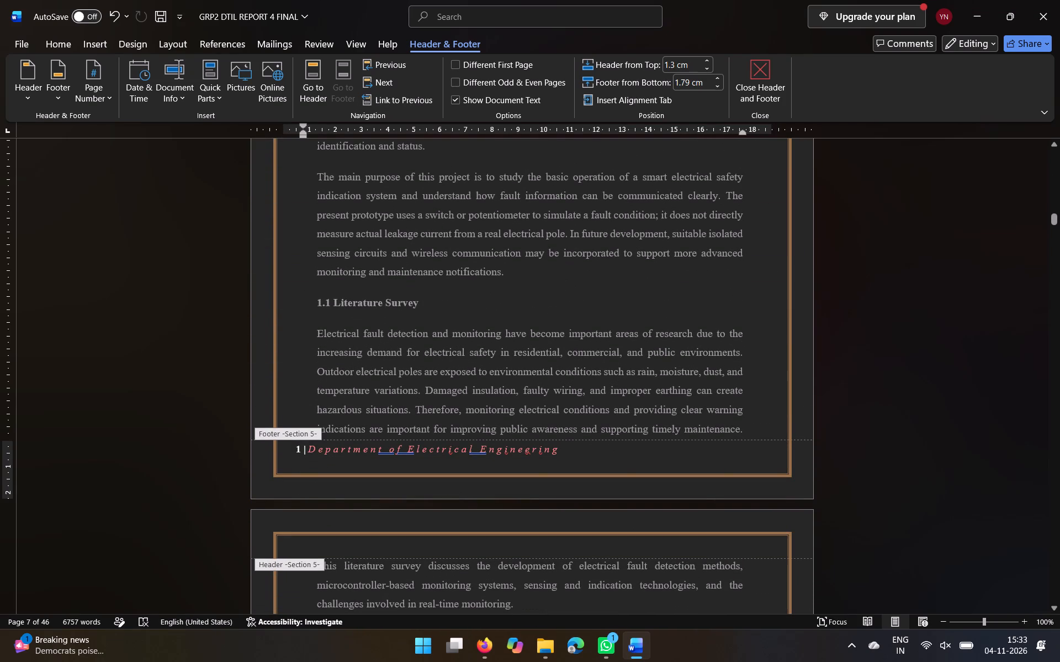
scroll(649, 504, "up", 1)
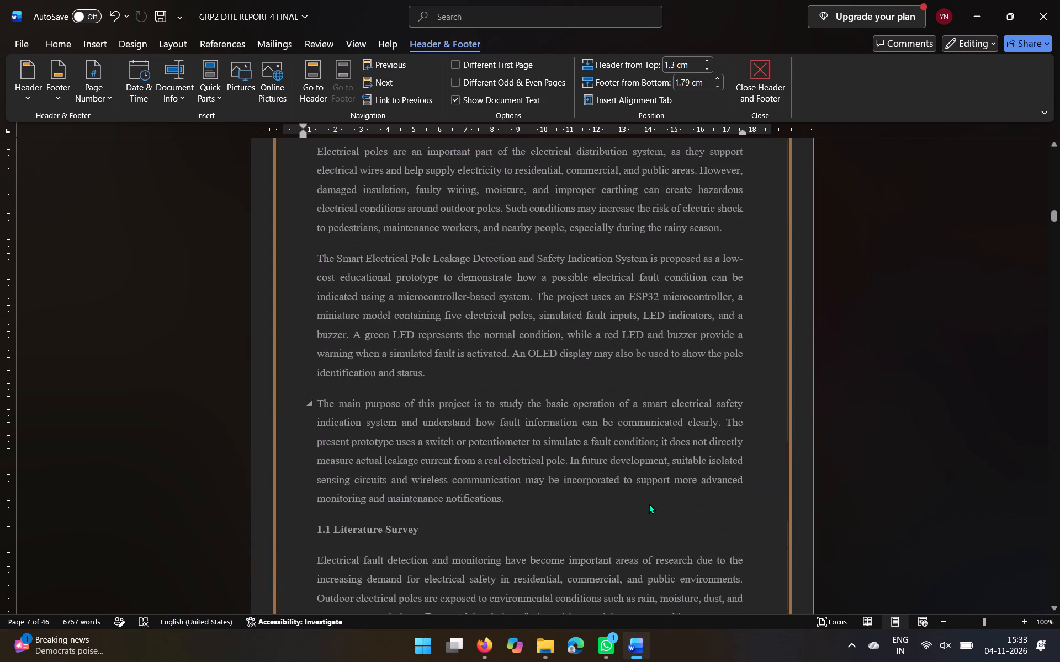
scroll(676, 347, "up", 2)
For the table of contents section (Section 4), set the header distance to 0.3 cm and the footer distance to 0 cm.
left_click(699, 350)
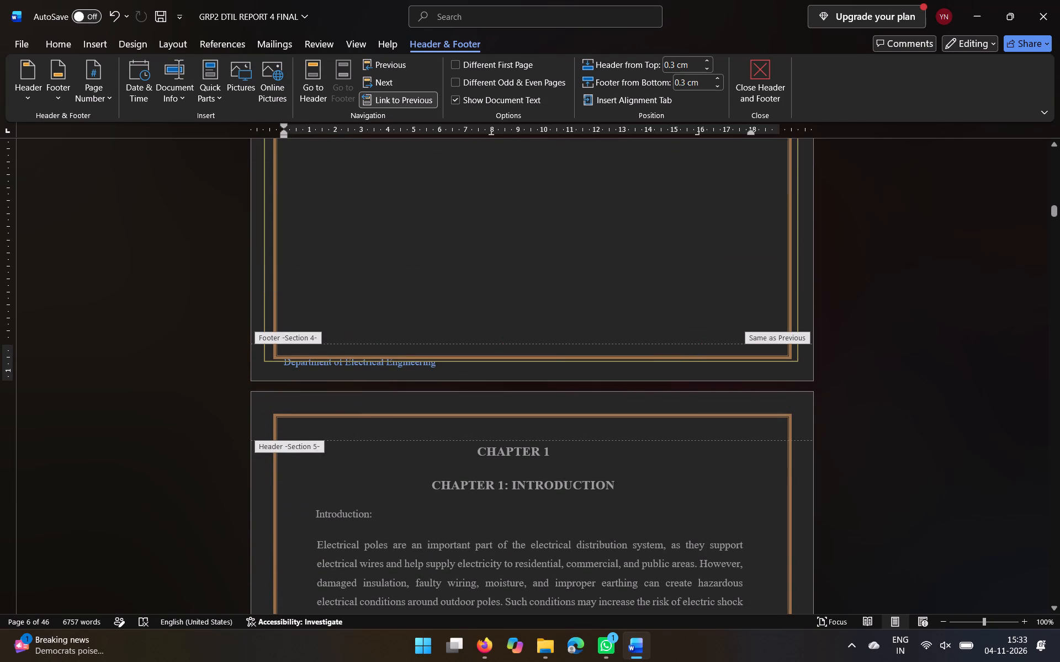
left_click(447, 364)
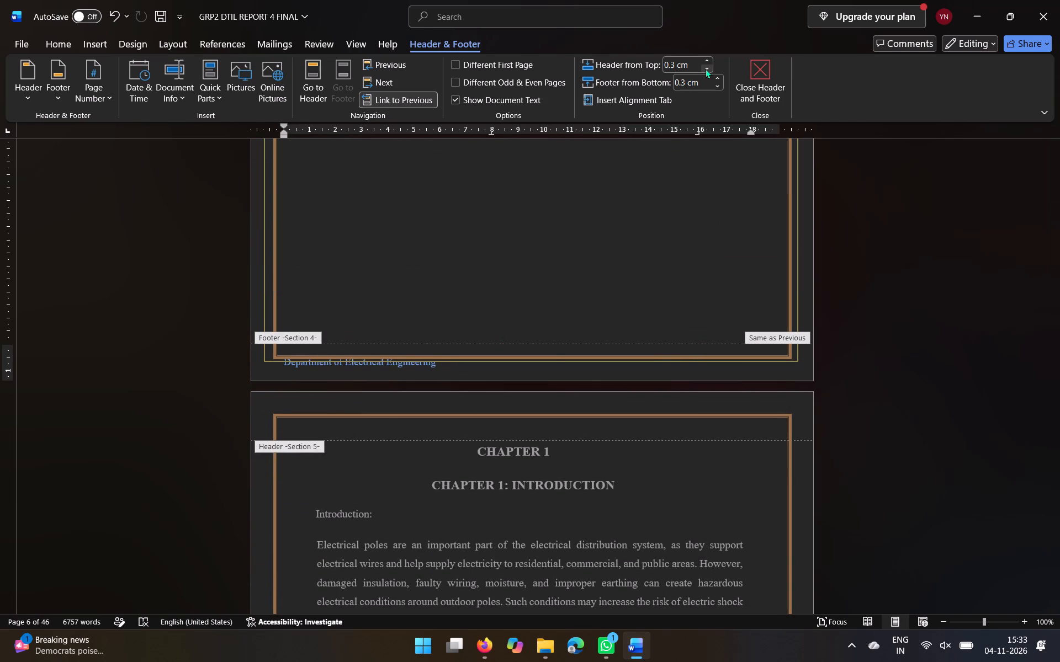
left_click(706, 68)
left_click(706, 68)
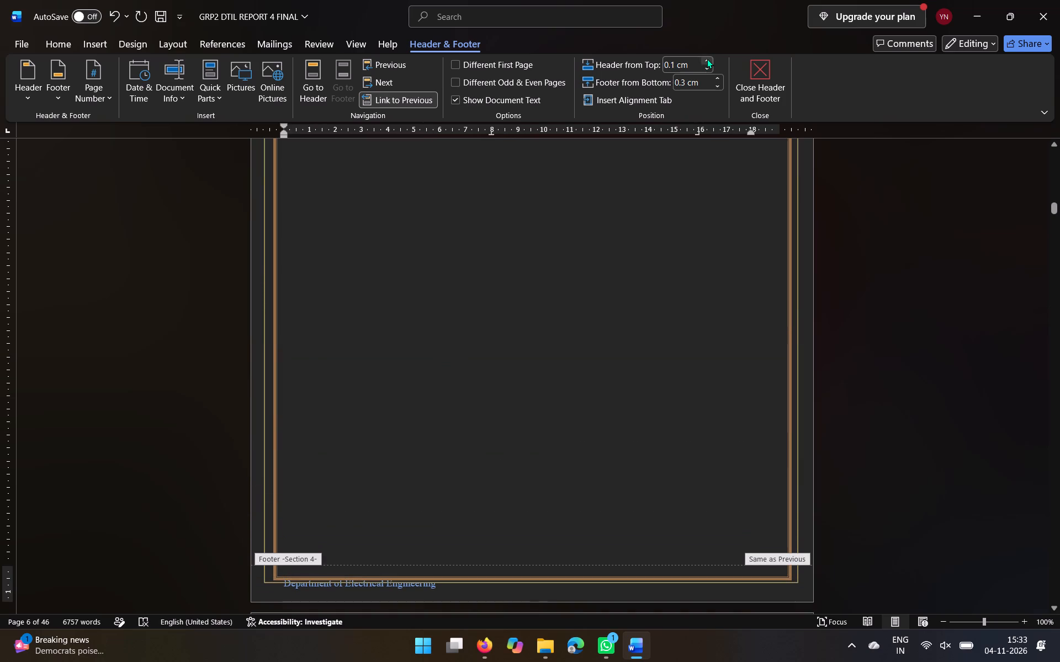
left_click(707, 58)
left_click(707, 58)
triple_click(719, 84)
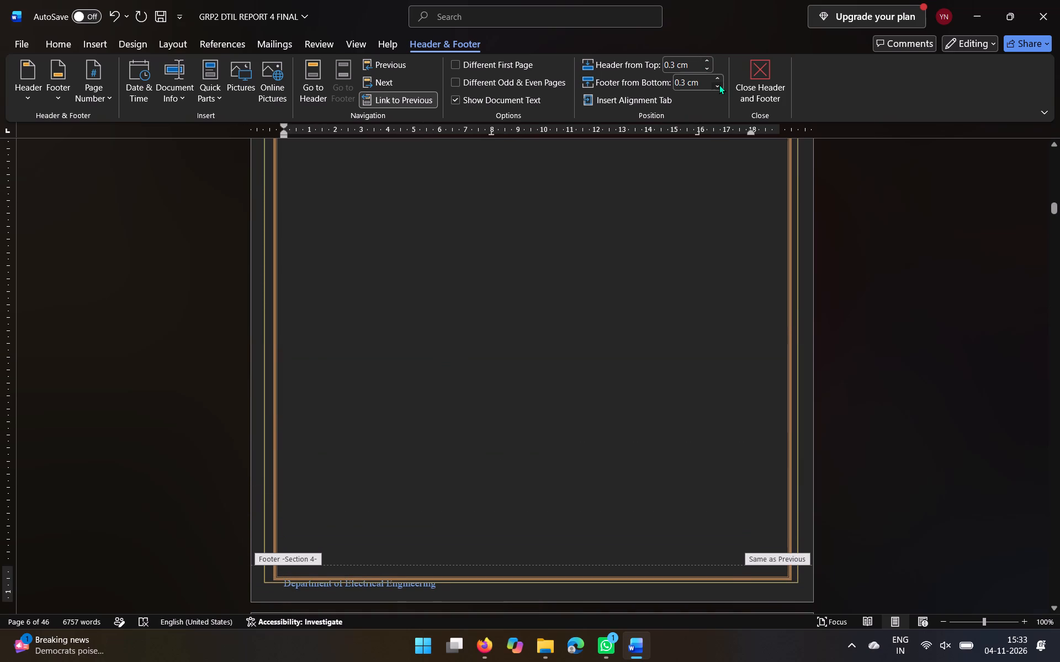
left_click(719, 84)
Review the footer placement from the table of contents pages back to the cover page.
scroll(719, 84, "up", 1)
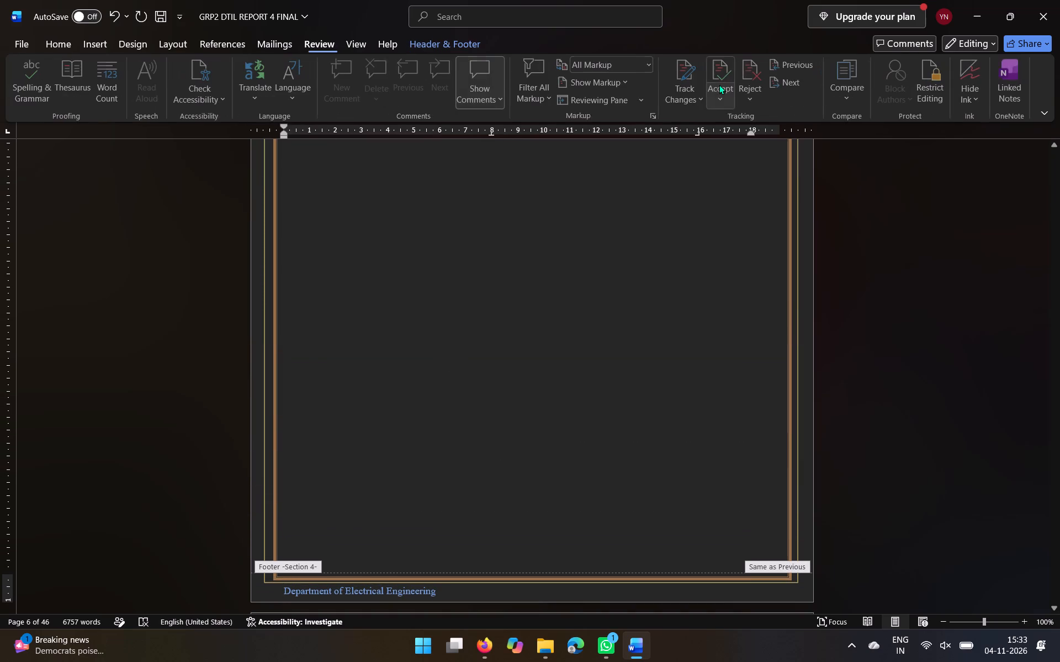
scroll(690, 154, "up", 5)
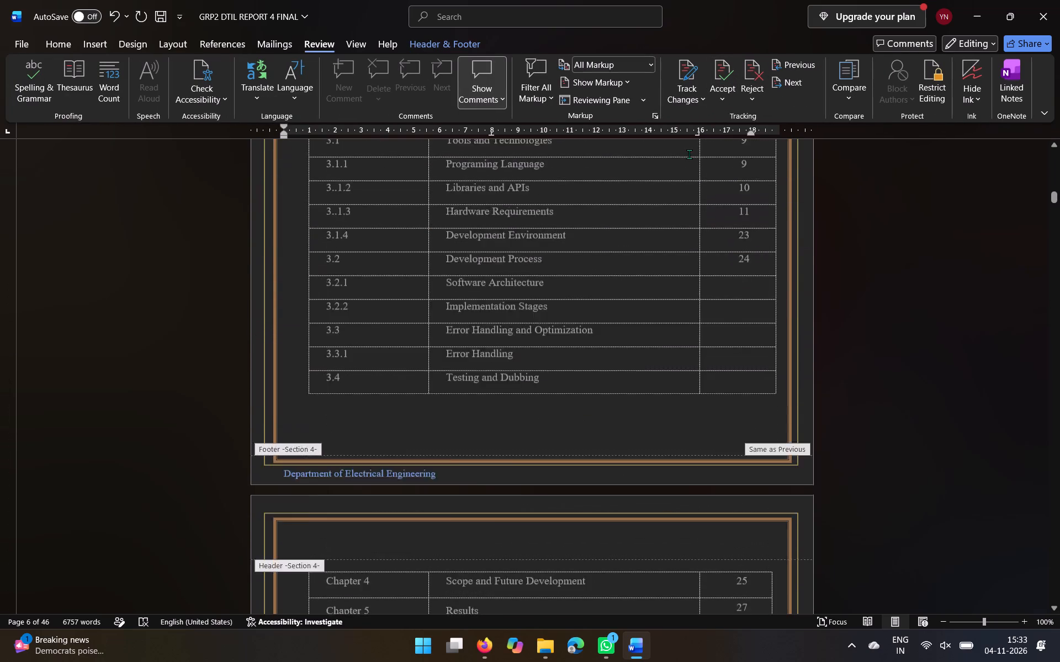
scroll(690, 154, "up", 9)
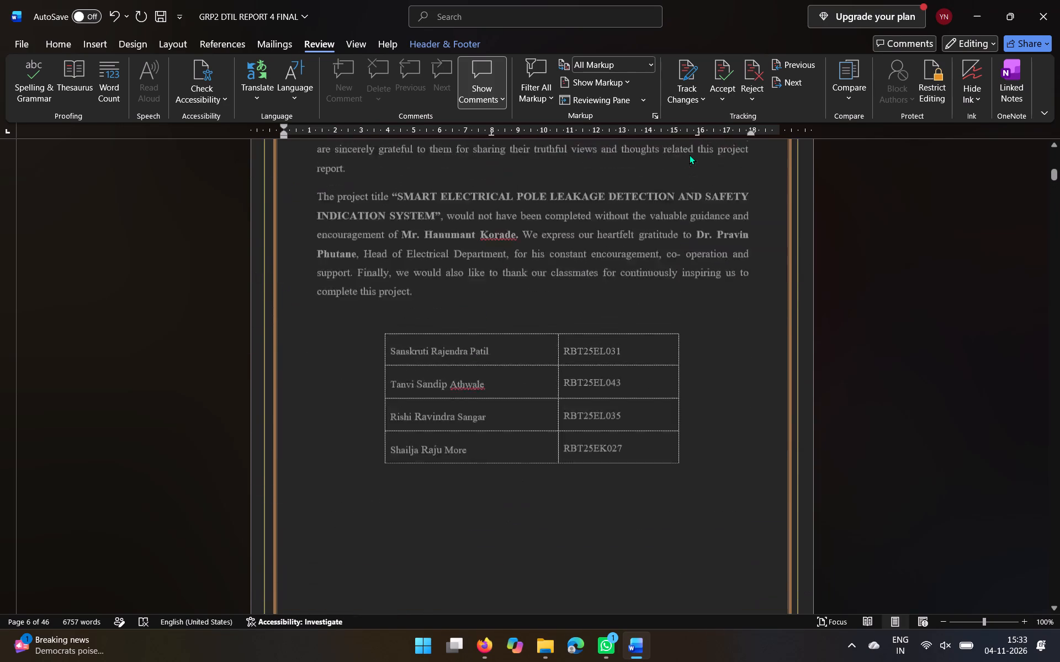
scroll(690, 154, "up", 6)
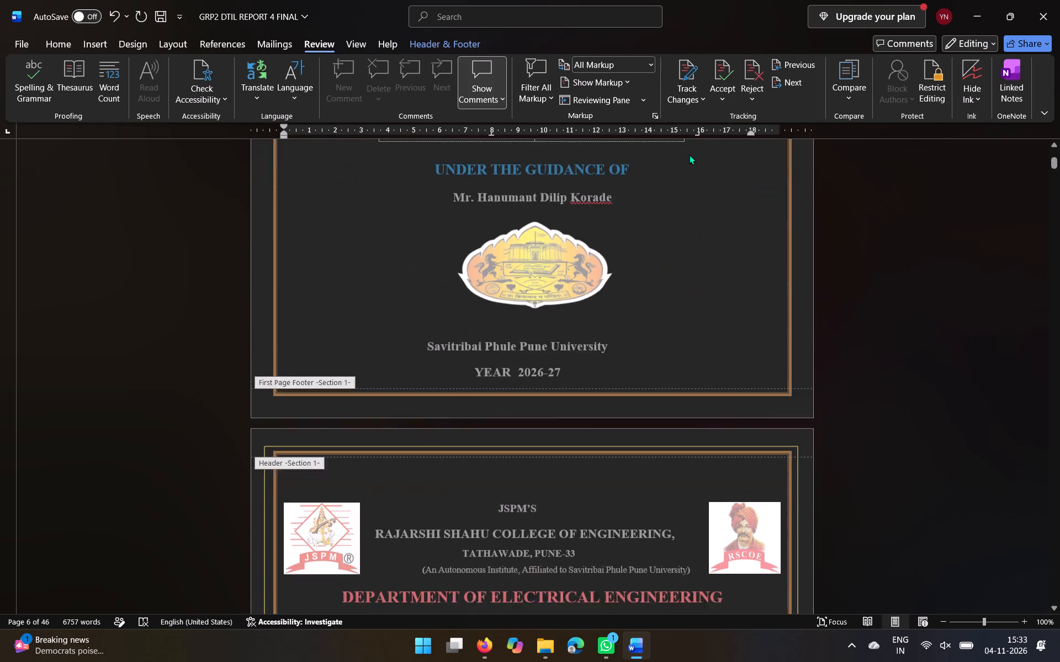
Check the footers and their distances on the certificate, acknowledgement and abstract pages, placing the cursor in the acknowledgement and abstract footers.
scroll(690, 154, "down", 4)
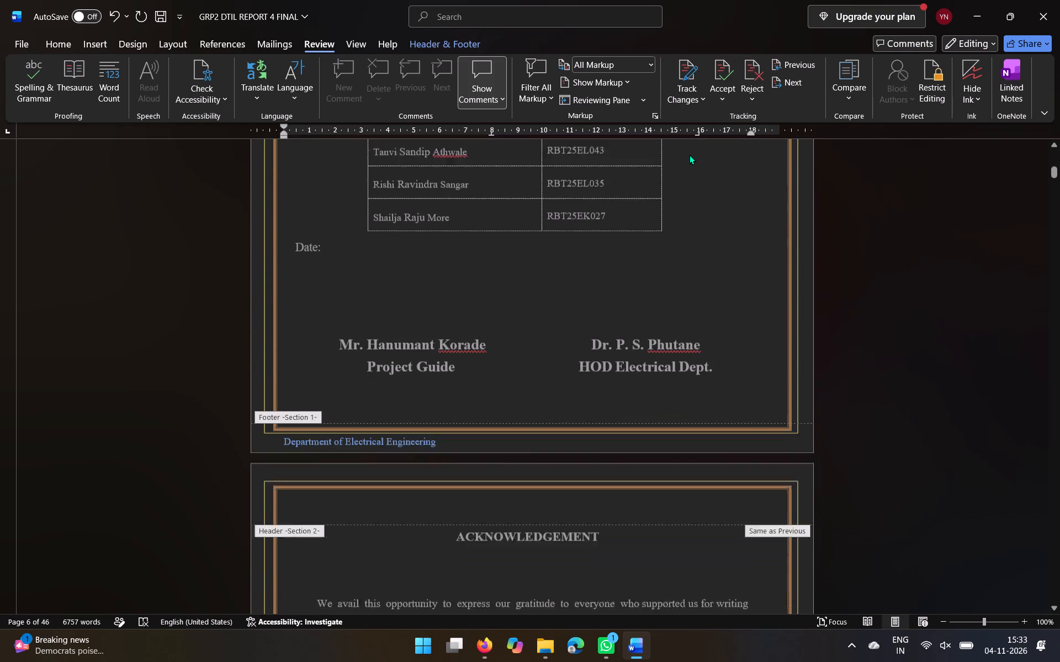
scroll(569, 356, "down", 2)
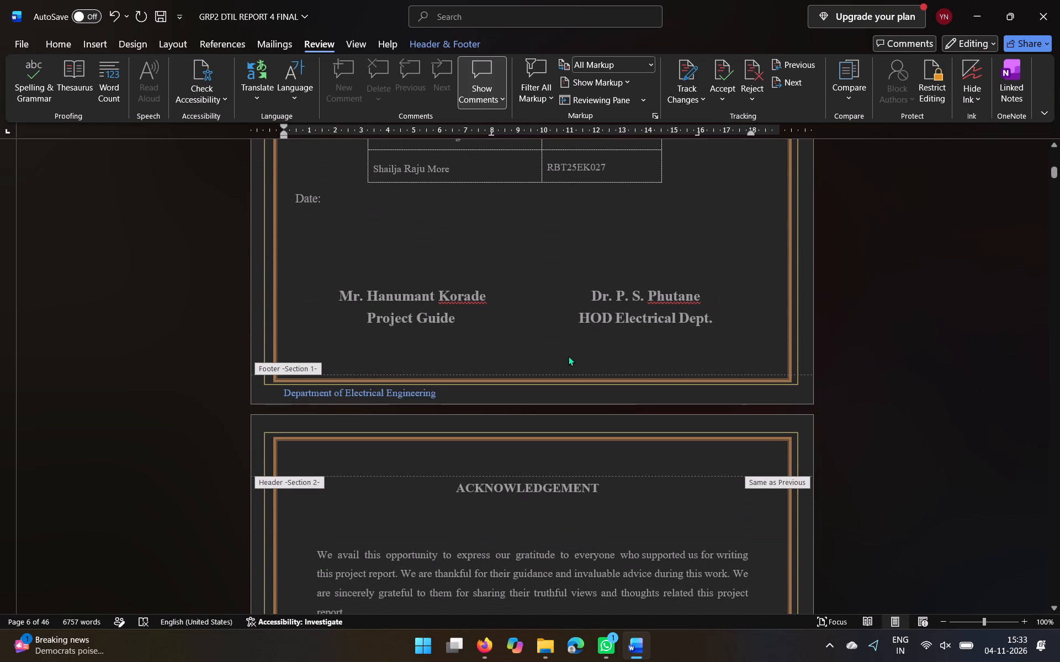
scroll(569, 356, "down", 1)
scroll(508, 430, "down", 3)
scroll(508, 430, "up", 1)
scroll(508, 430, "down", 1)
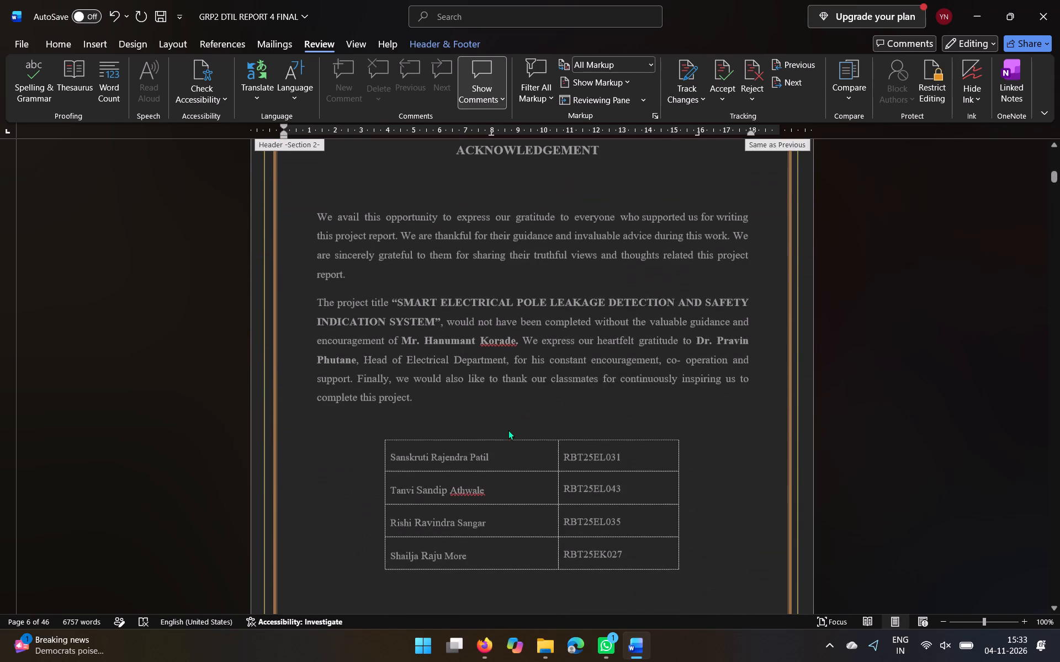
scroll(517, 466, "down", 1)
scroll(517, 533, "down", 1)
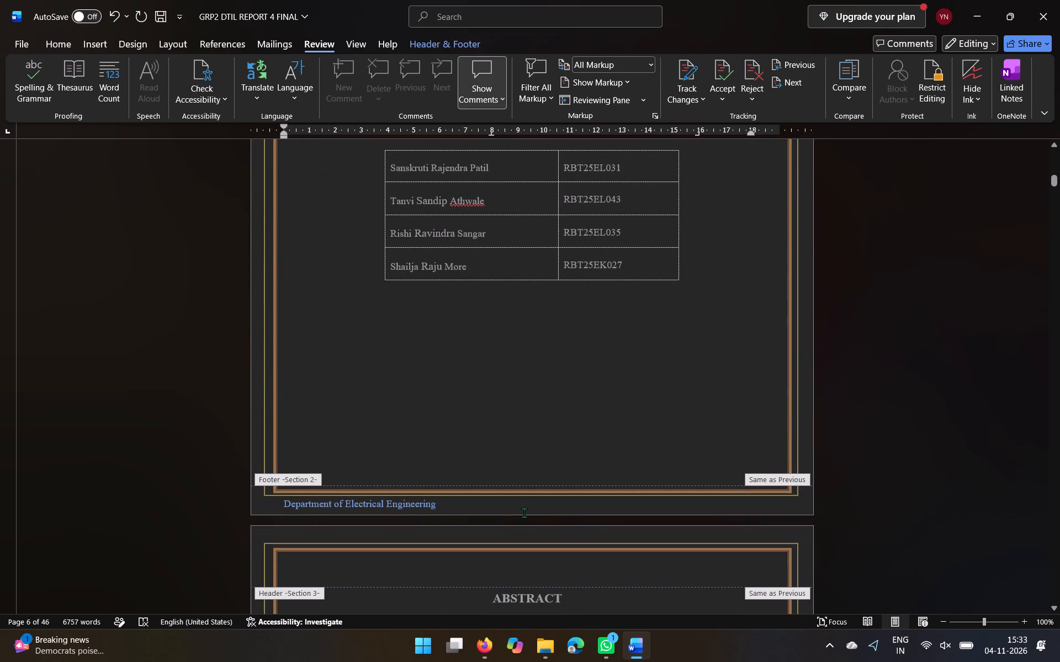
left_click(524, 513)
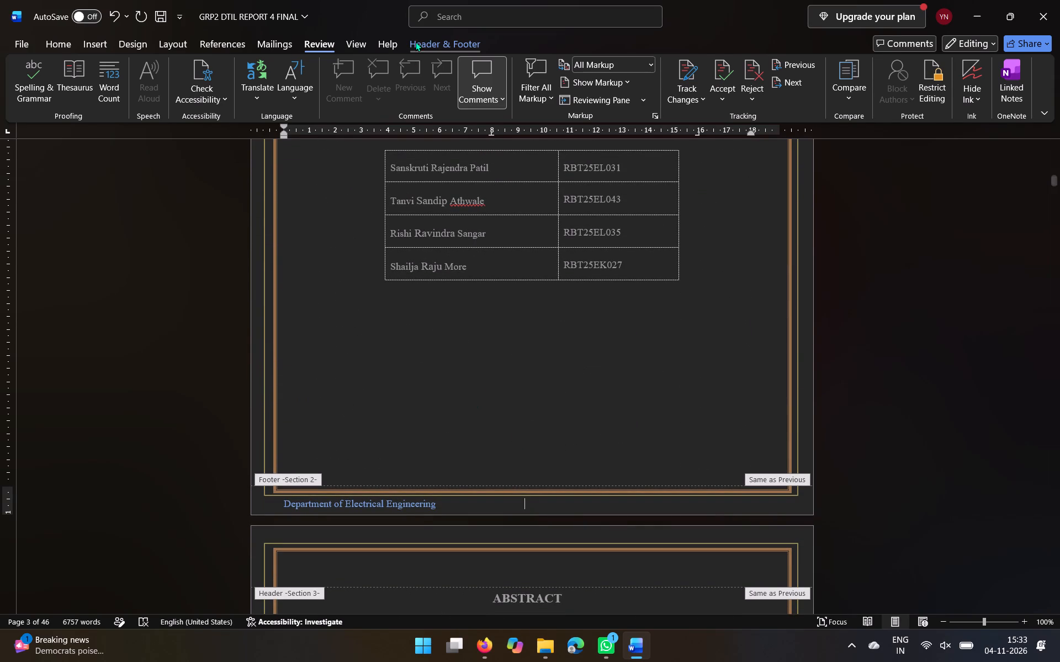
left_click(419, 41)
scroll(463, 282, "down", 2)
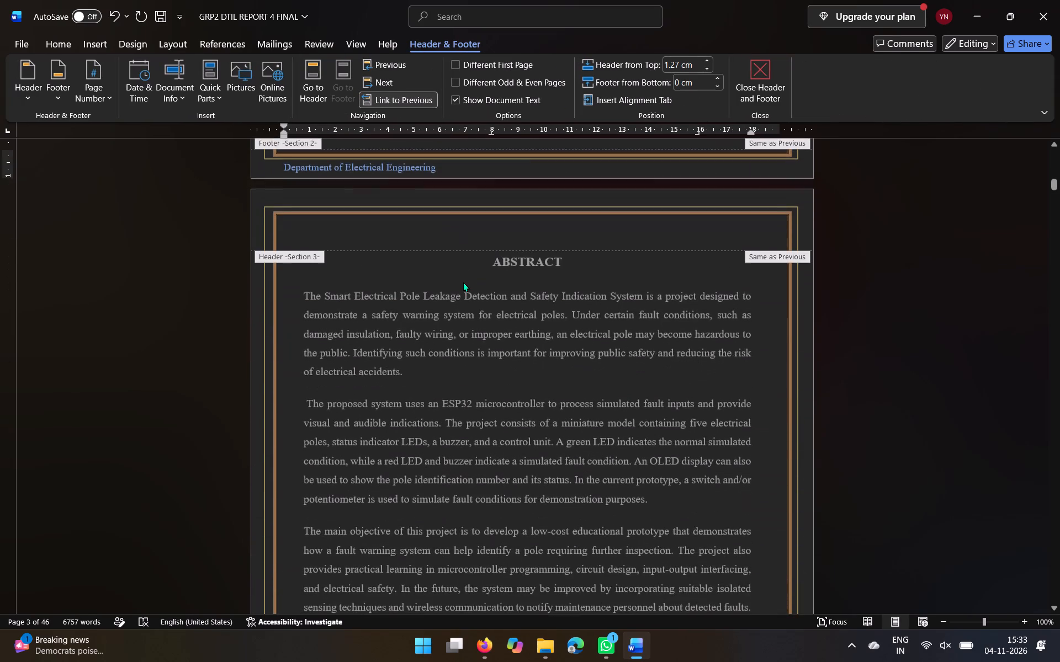
scroll(463, 282, "down", 1)
scroll(485, 372, "down", 1)
left_click(470, 498)
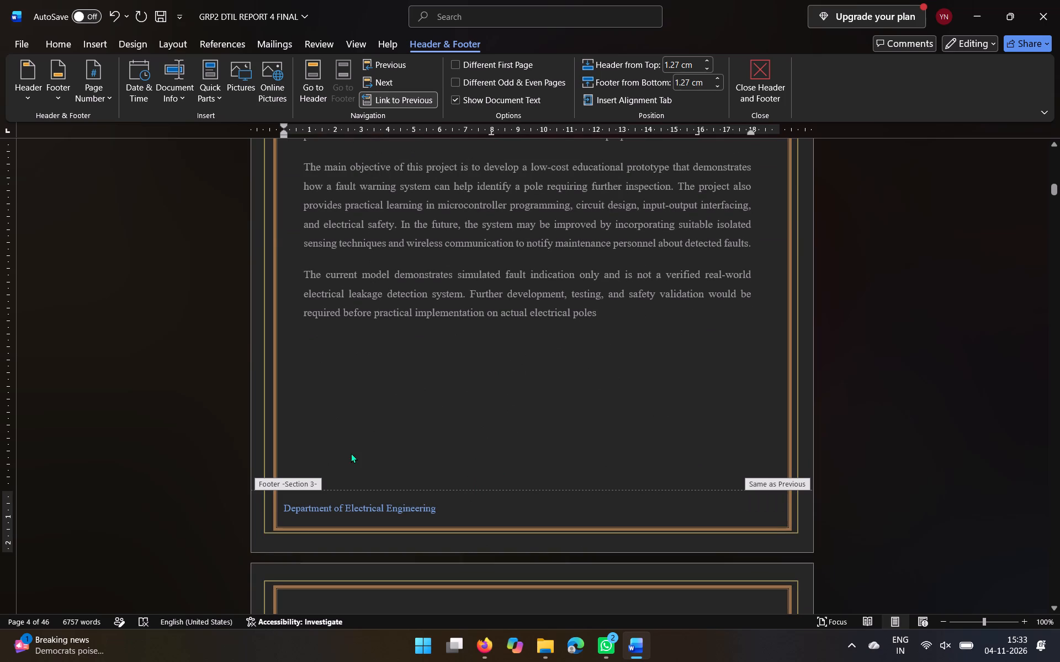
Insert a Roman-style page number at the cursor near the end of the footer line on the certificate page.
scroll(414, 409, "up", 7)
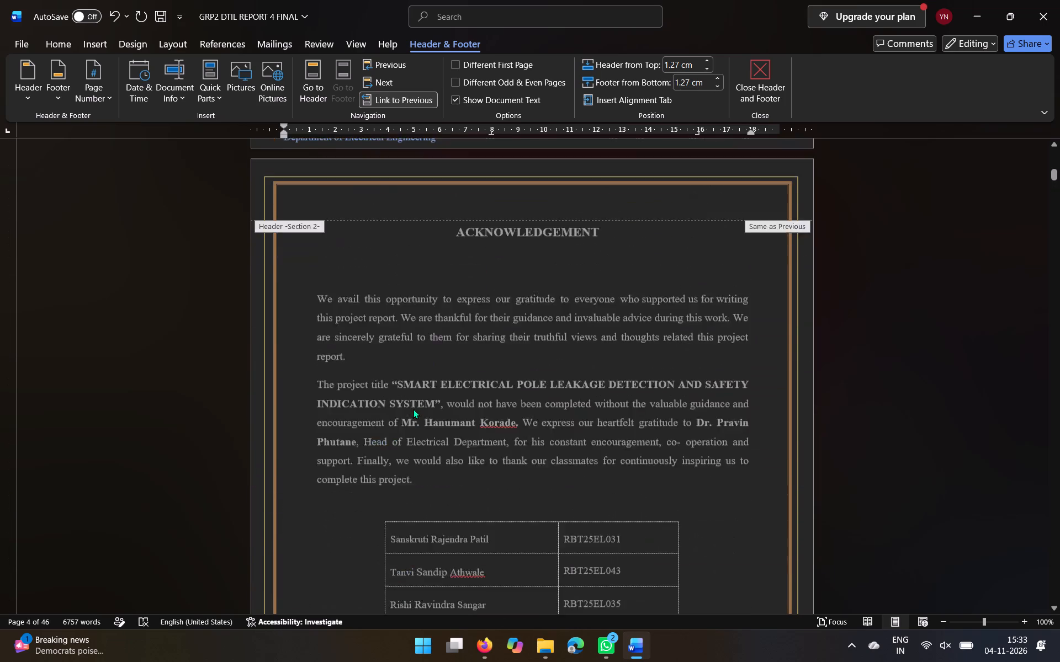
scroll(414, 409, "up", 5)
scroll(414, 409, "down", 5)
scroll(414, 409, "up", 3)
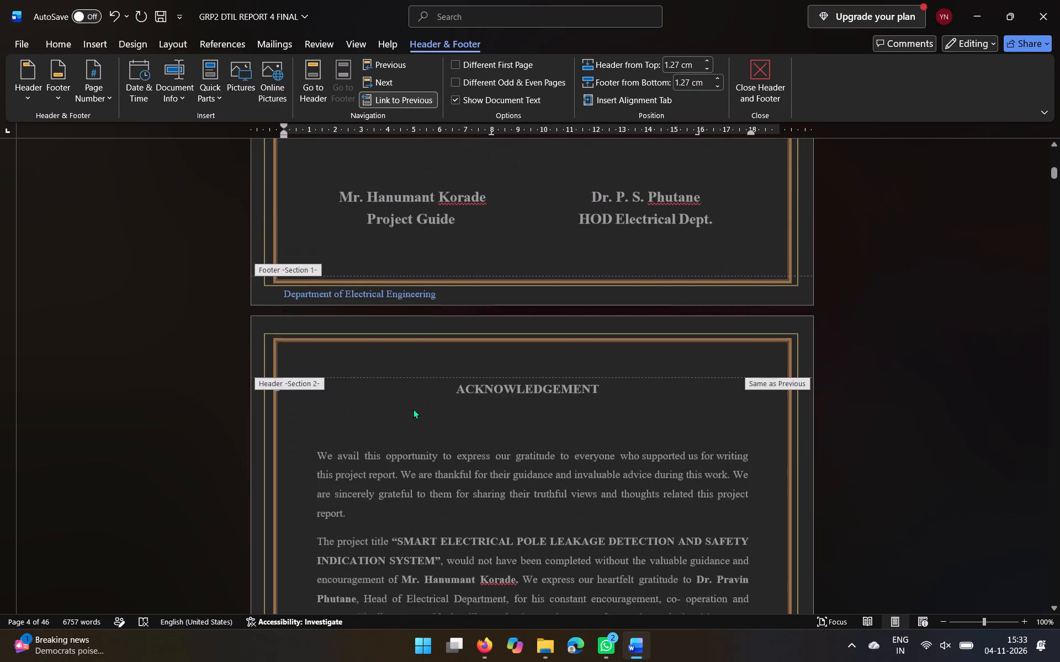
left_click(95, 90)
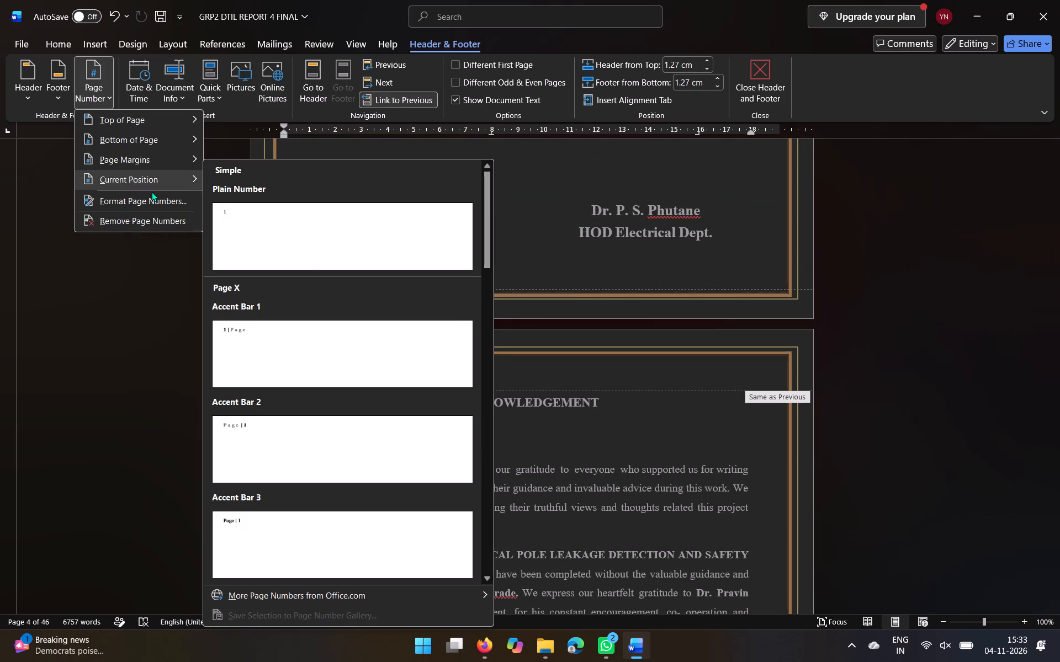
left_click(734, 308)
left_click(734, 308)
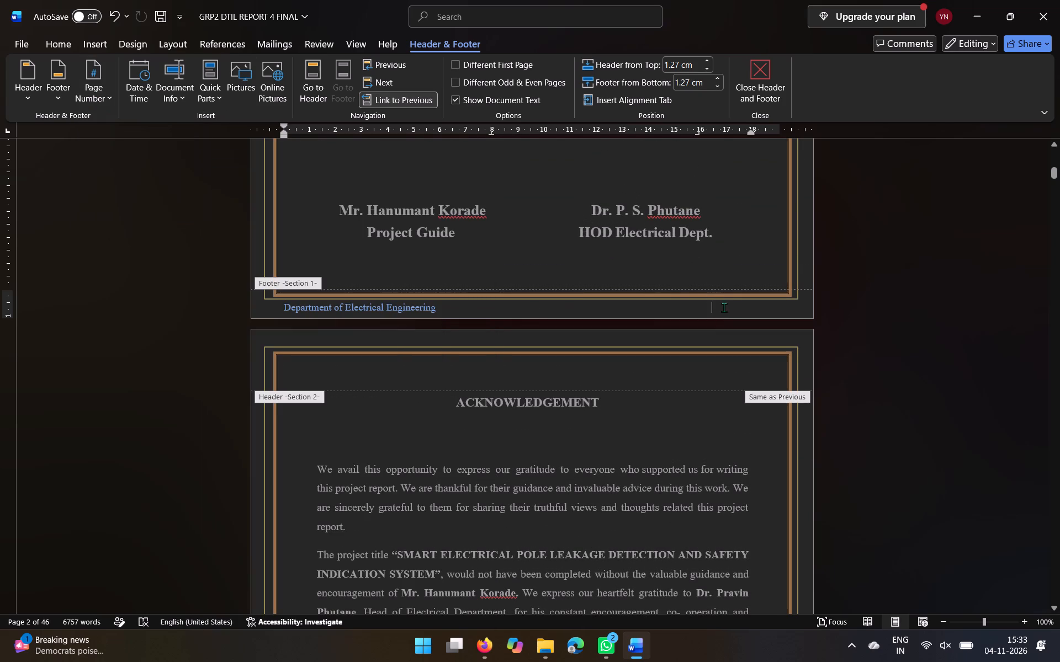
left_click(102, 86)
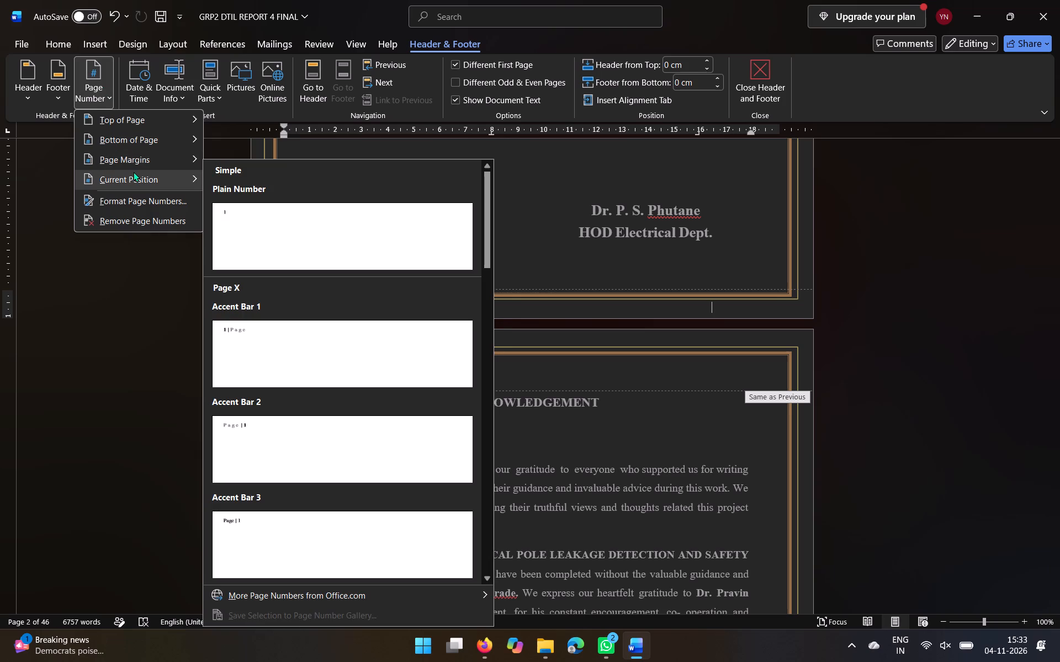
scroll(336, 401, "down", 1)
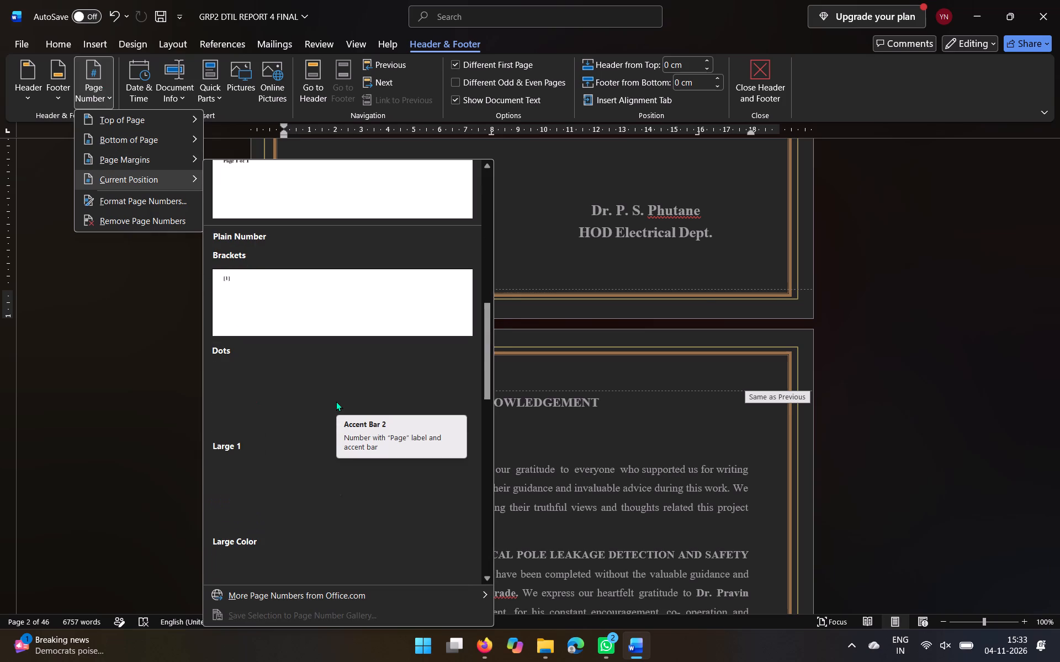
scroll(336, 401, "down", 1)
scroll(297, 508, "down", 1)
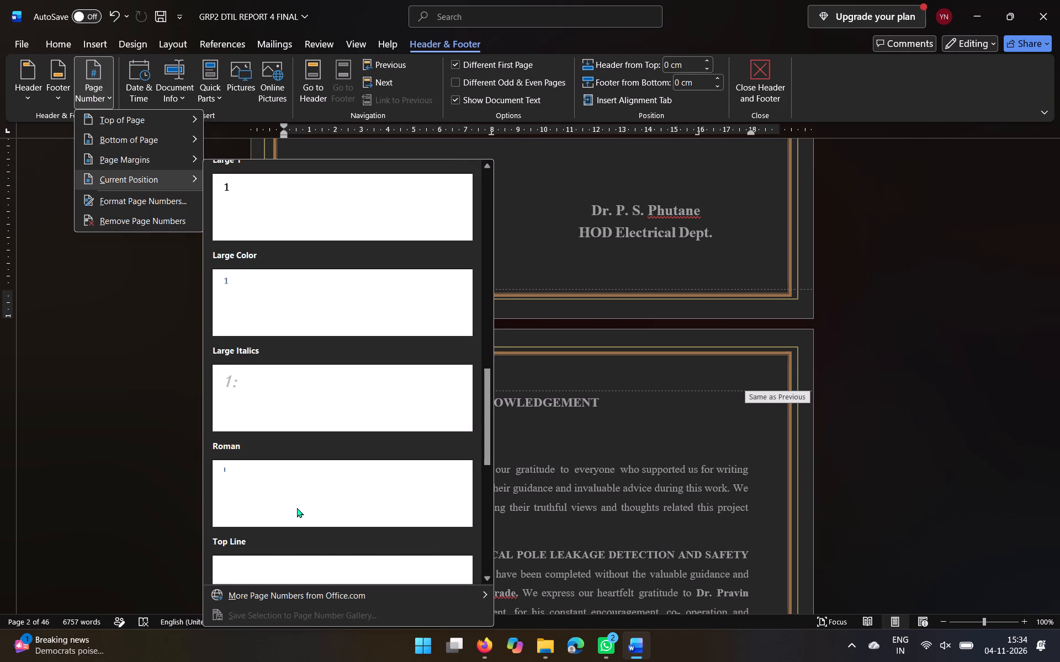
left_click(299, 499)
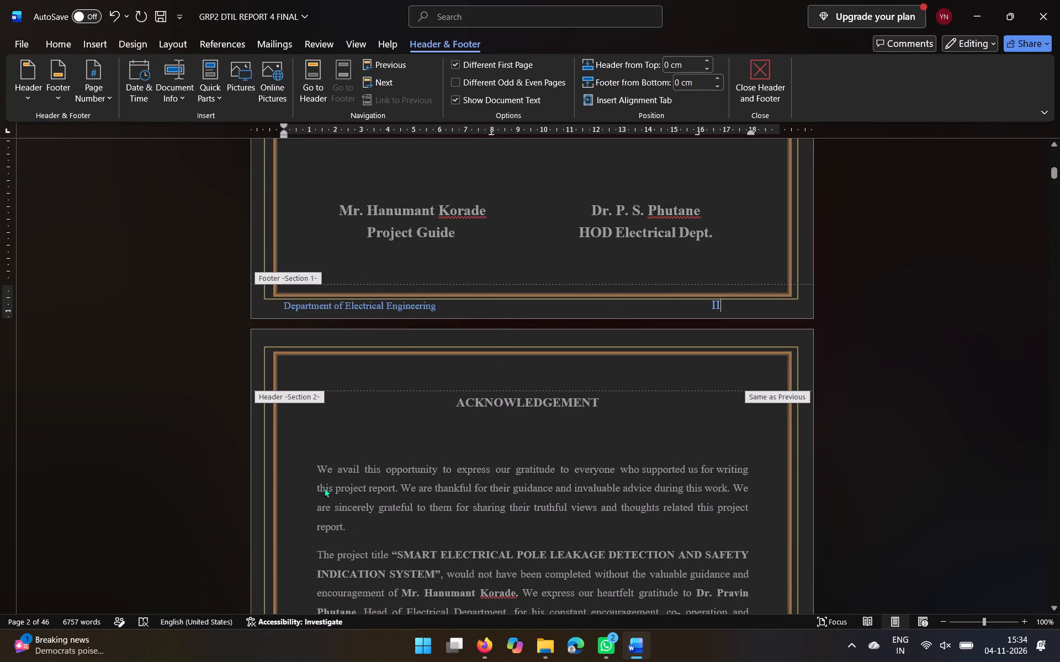
Set Section 1's page numbering to start at 1 in the page number format, keeping the 1, 2, 3 format.
left_click(94, 80)
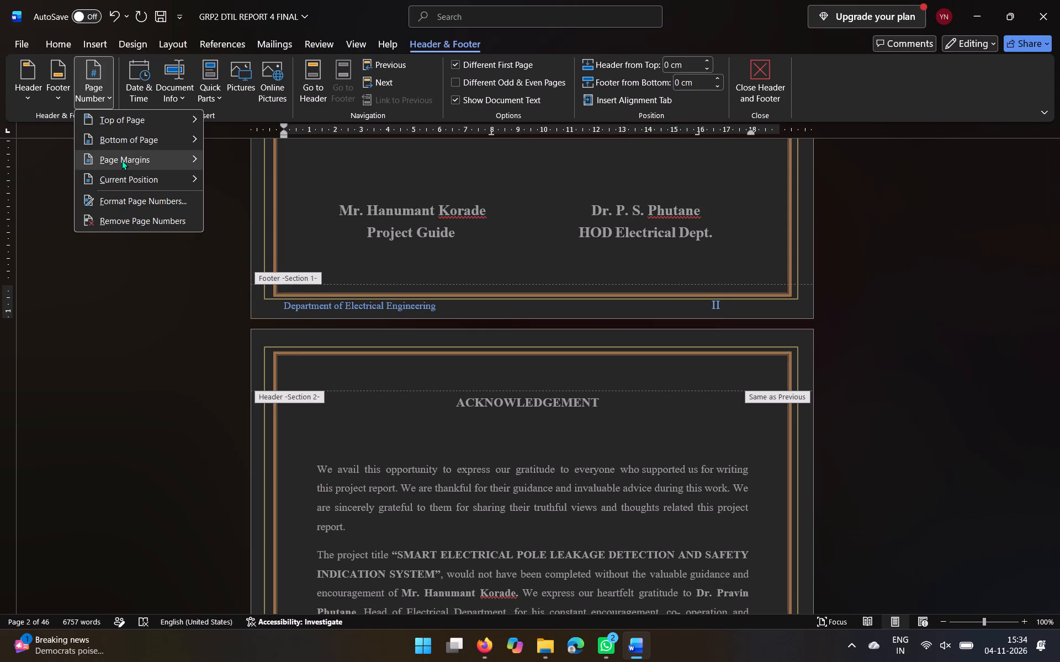
left_click_drag(130, 212, 150, 195)
left_click(150, 195)
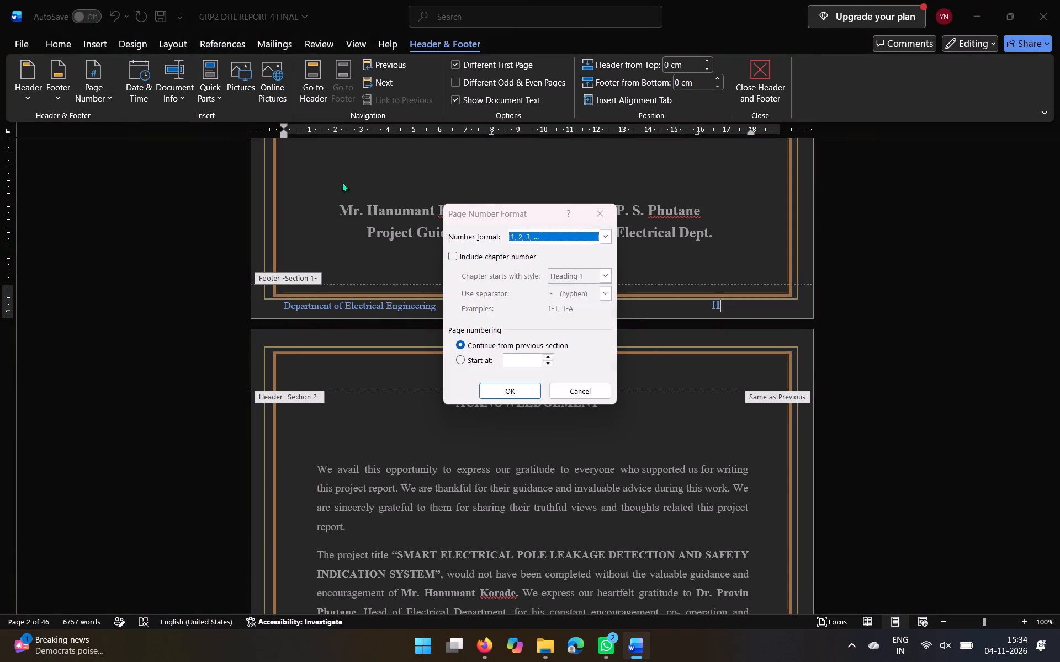
left_click(513, 357)
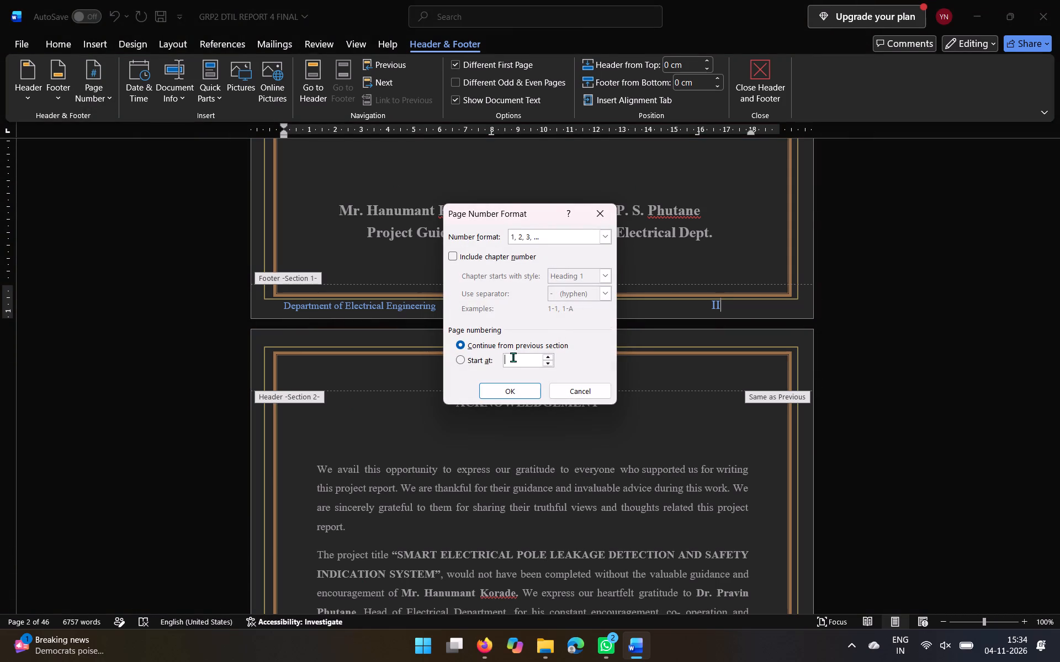
left_click(467, 359)
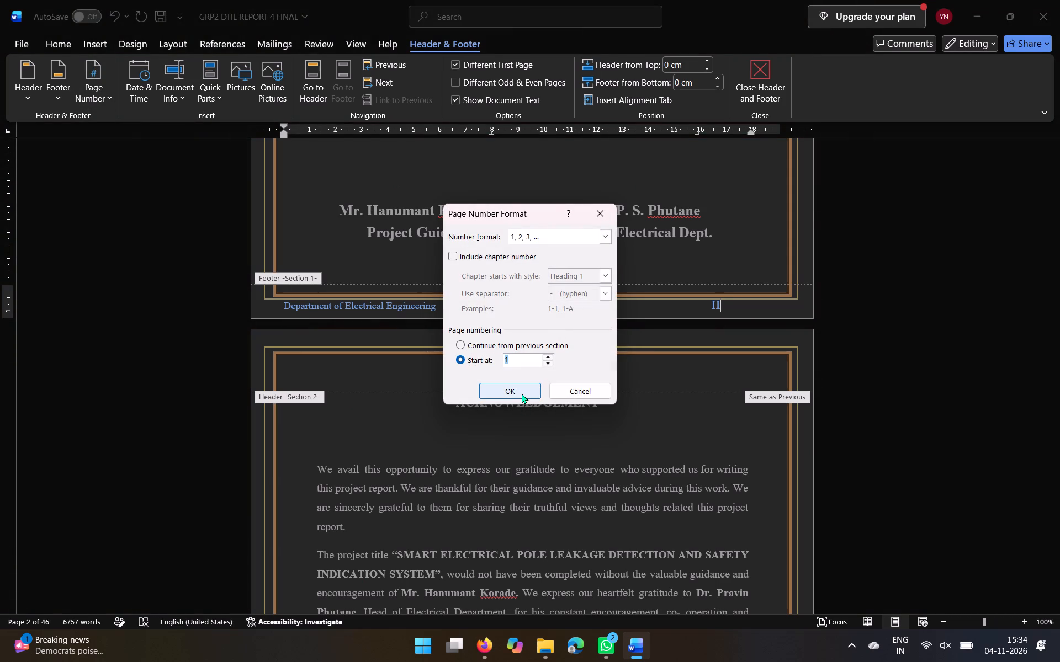
left_click(522, 393)
Examine the page numbers in the footers from the certificate page through Chapter 1 and back to the cover page.
scroll(576, 364, "down", 1)
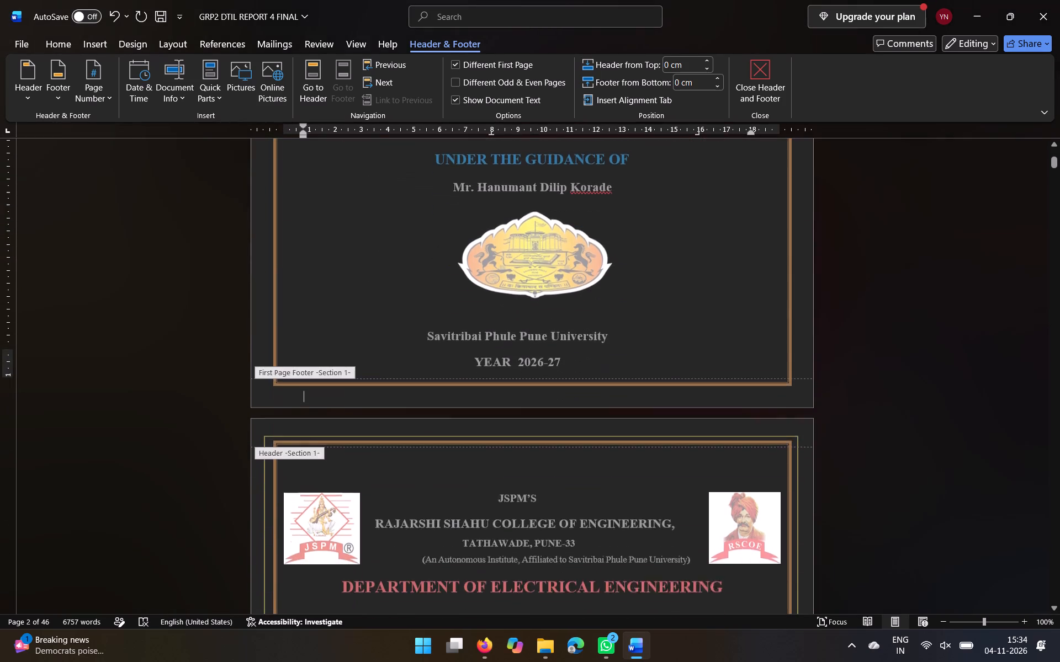
scroll(576, 364, "down", 5)
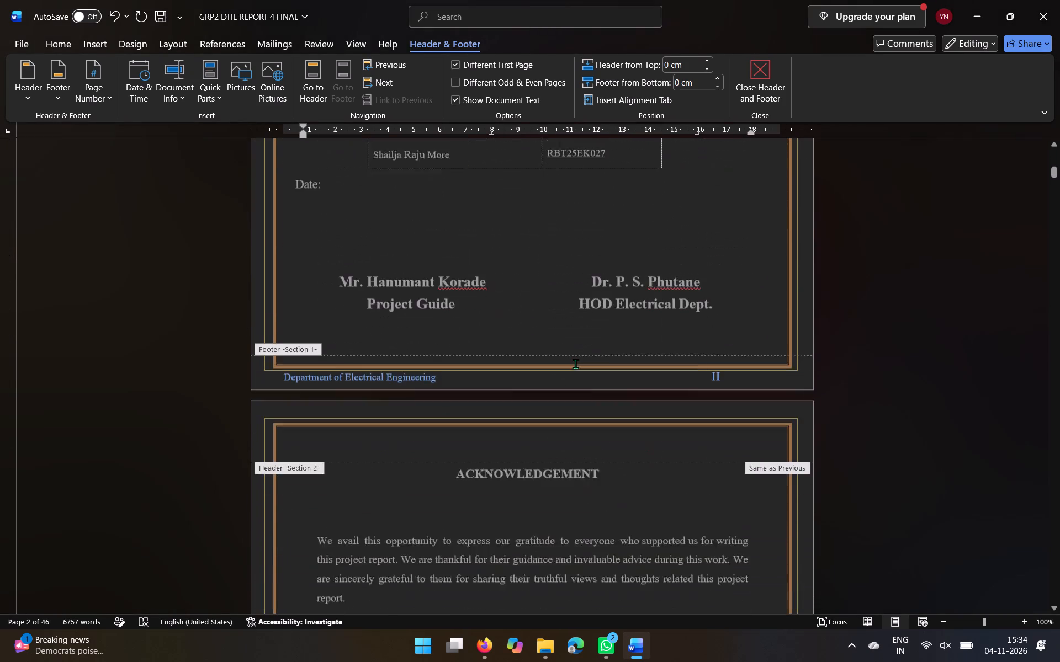
scroll(590, 399, "down", 6)
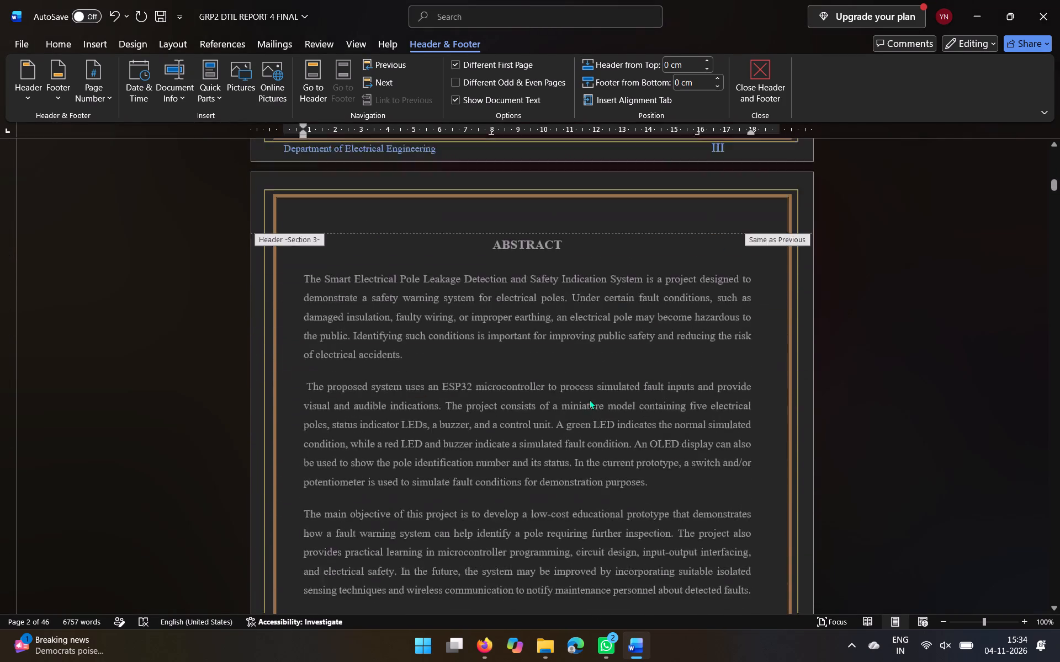
scroll(590, 399, "down", 2)
scroll(590, 399, "up", 2)
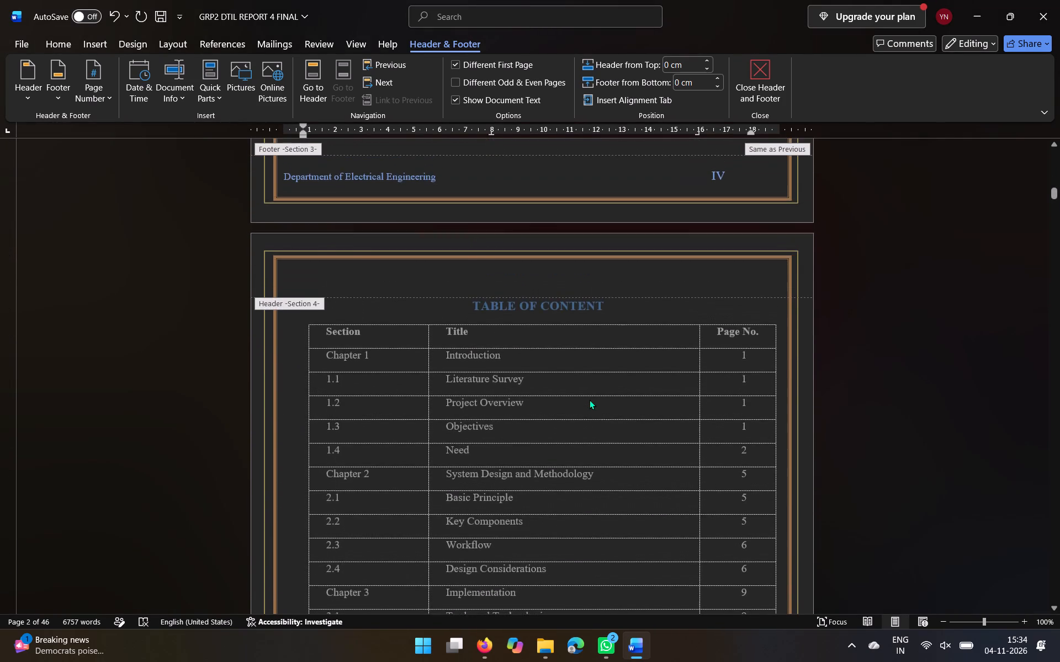
scroll(590, 399, "down", 7)
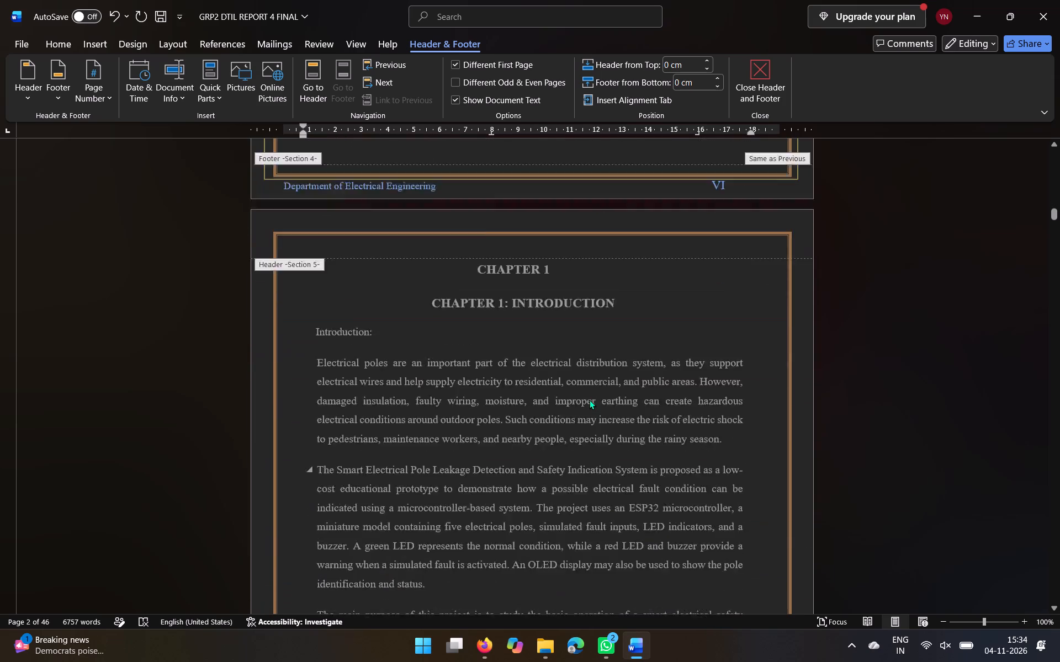
scroll(590, 399, "down", 2)
scroll(590, 399, "up", 8)
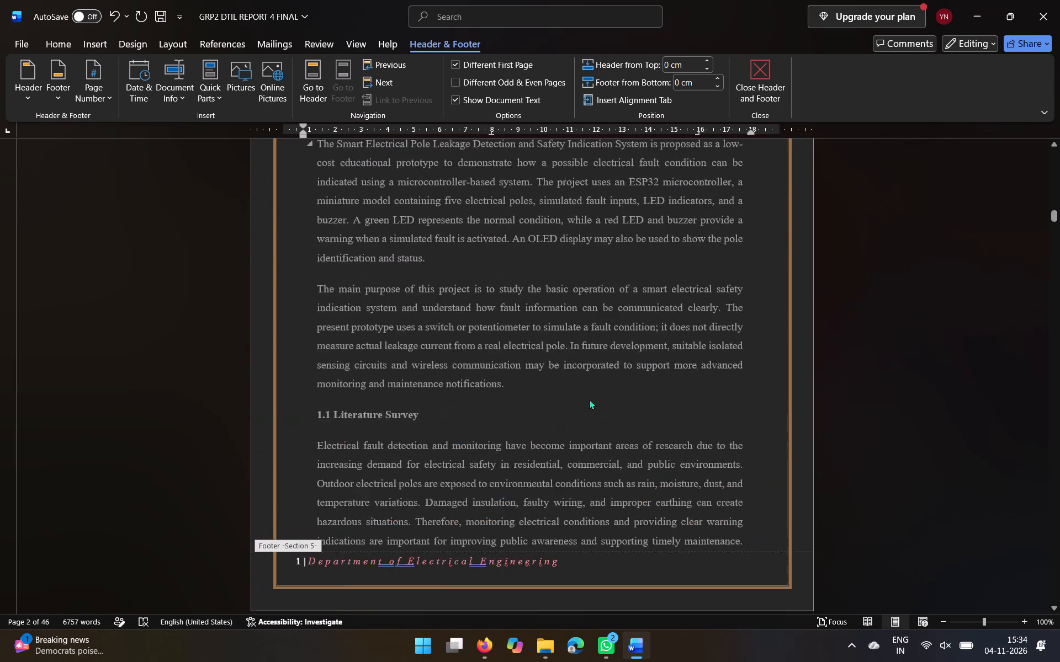
scroll(590, 399, "up", 18)
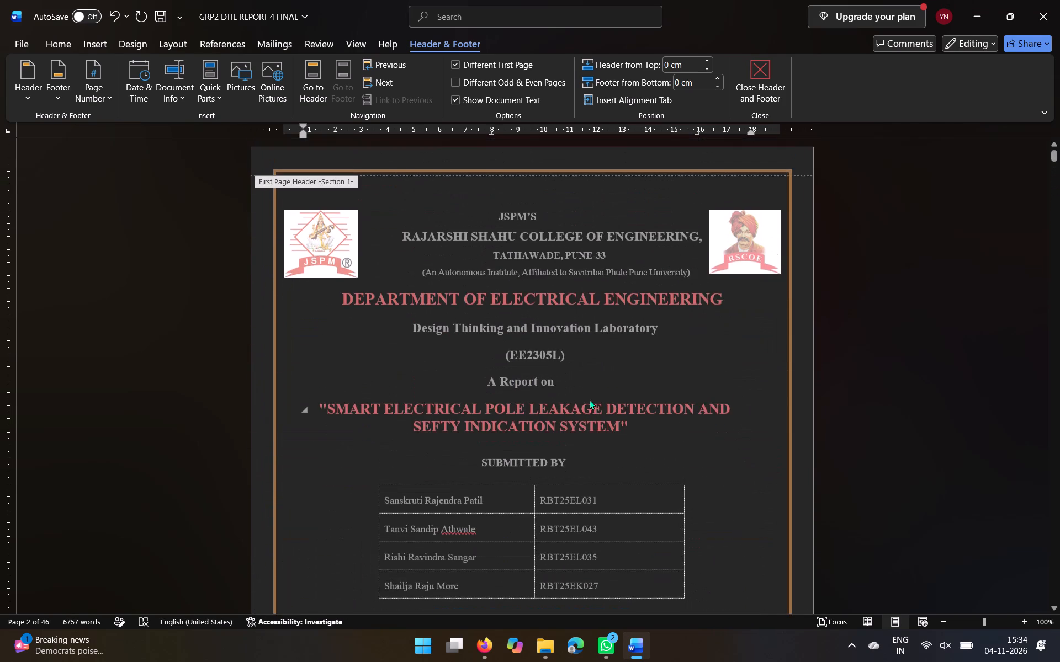
scroll(590, 399, "up", 1)
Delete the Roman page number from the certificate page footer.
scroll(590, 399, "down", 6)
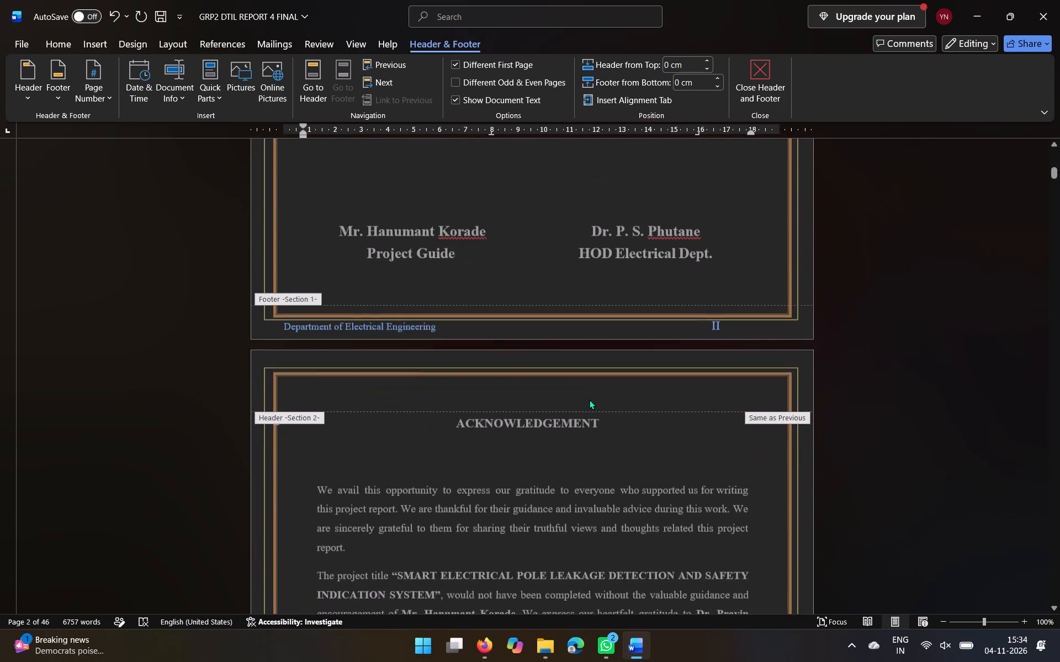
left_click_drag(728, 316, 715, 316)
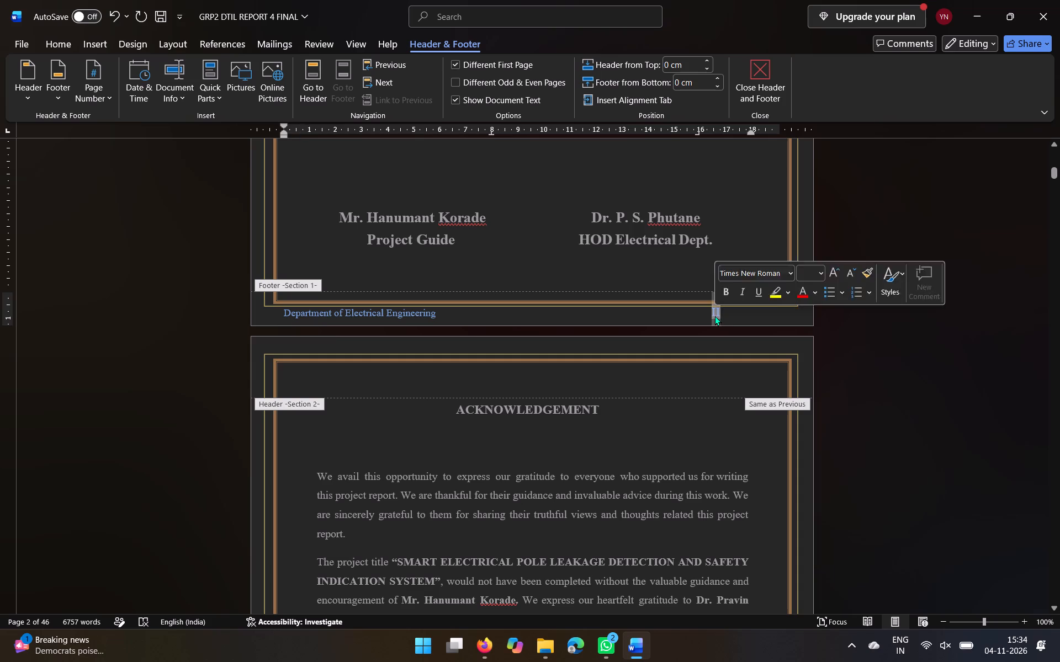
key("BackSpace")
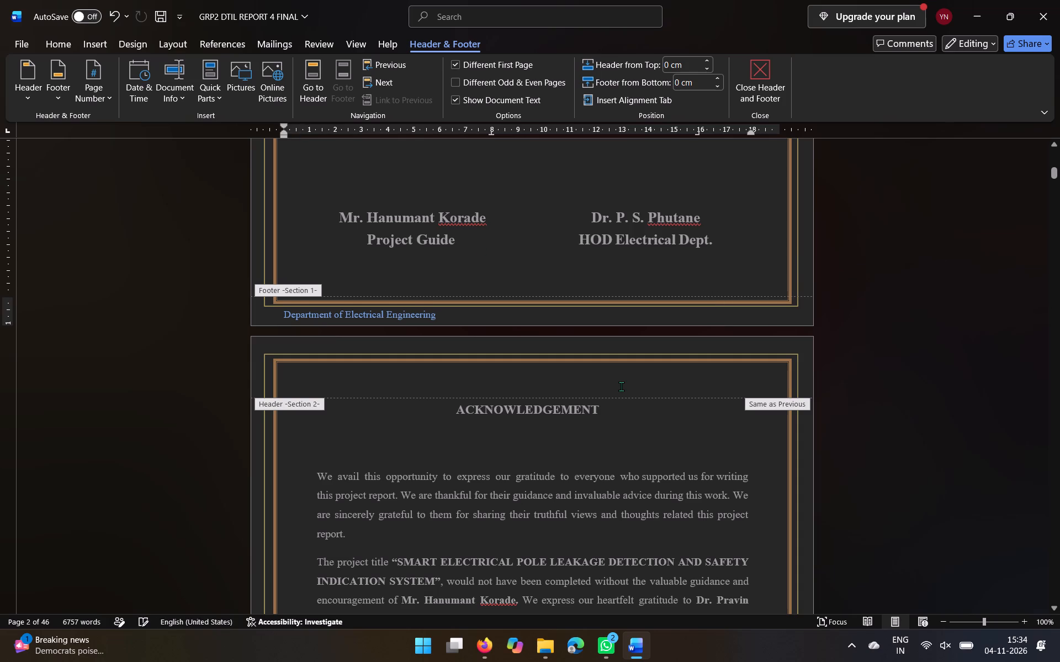
Adjust the starting page number for Section 1 in the page number format and apply it.
left_click(105, 88)
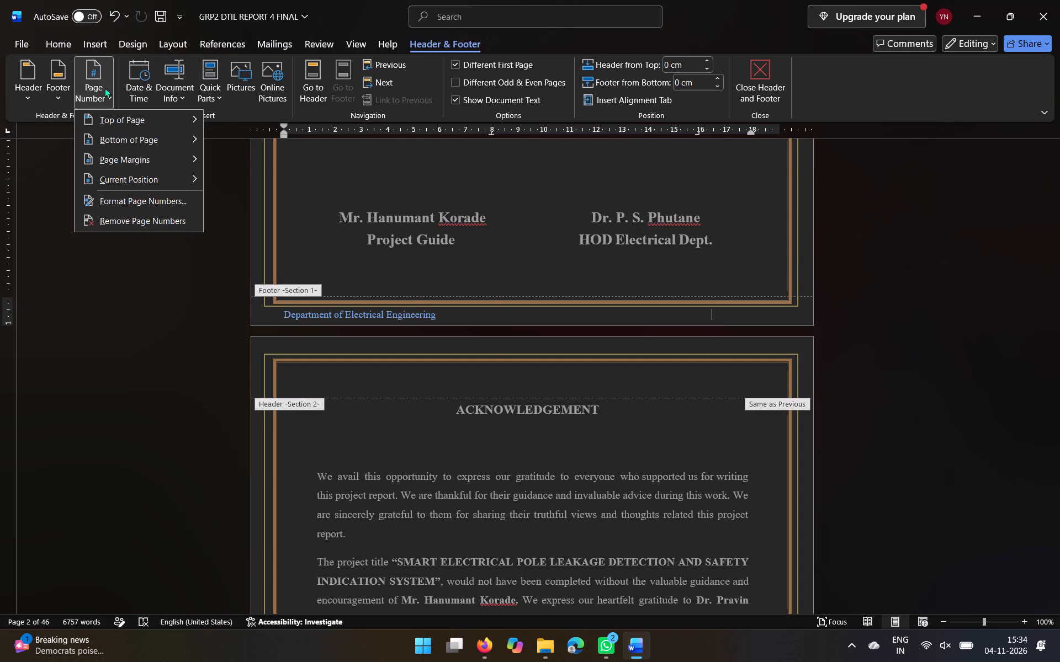
left_click(113, 198)
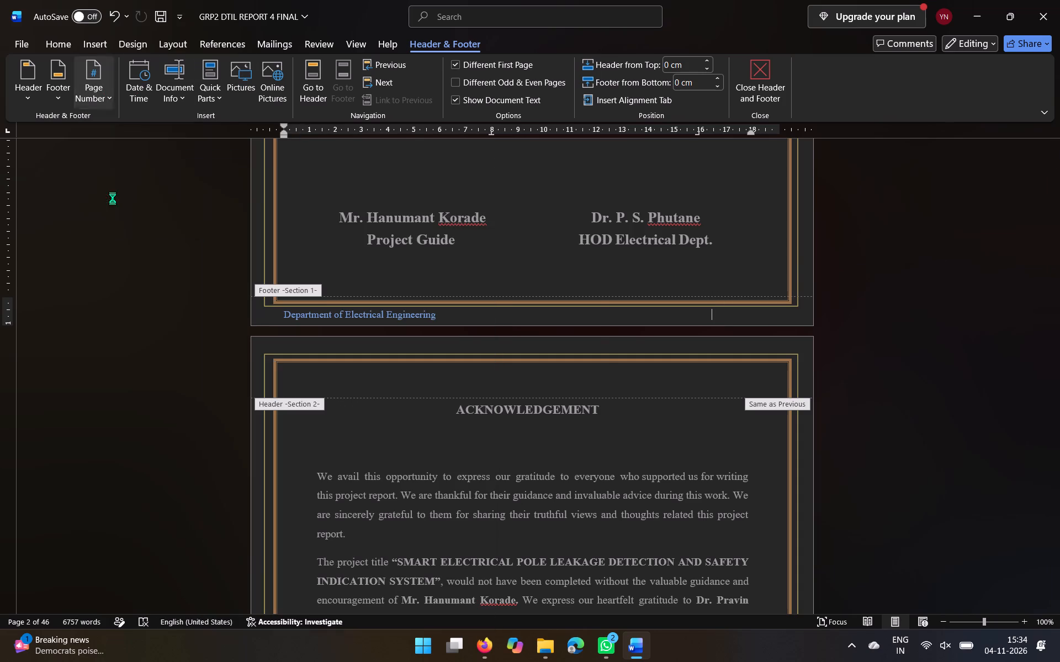
left_click(550, 356)
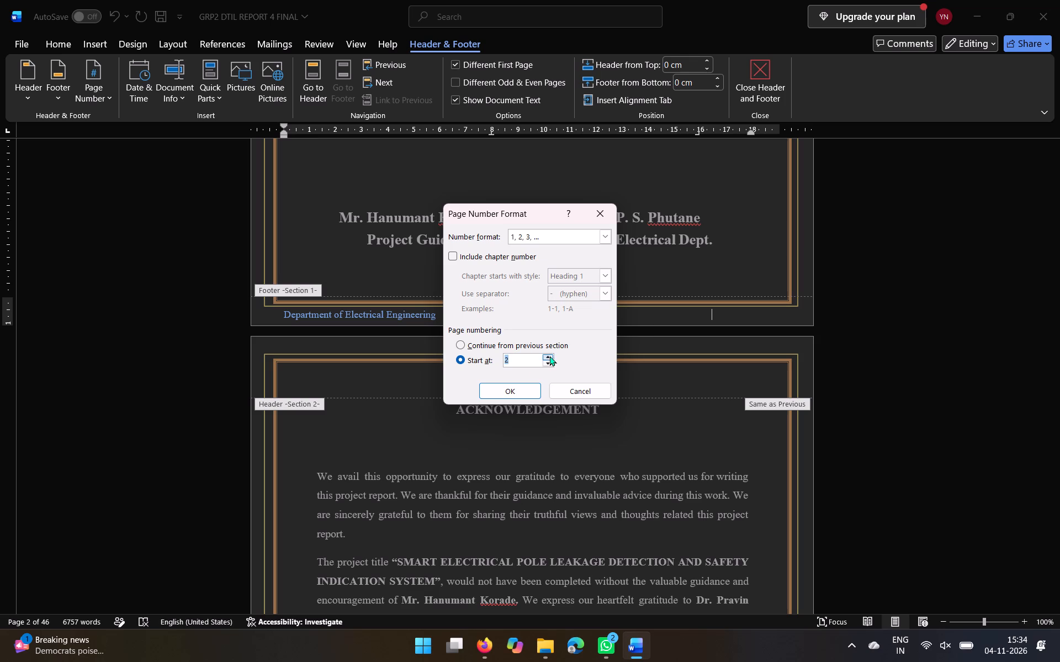
left_click(550, 364)
left_click_drag(550, 364, 519, 394)
left_click(519, 394)
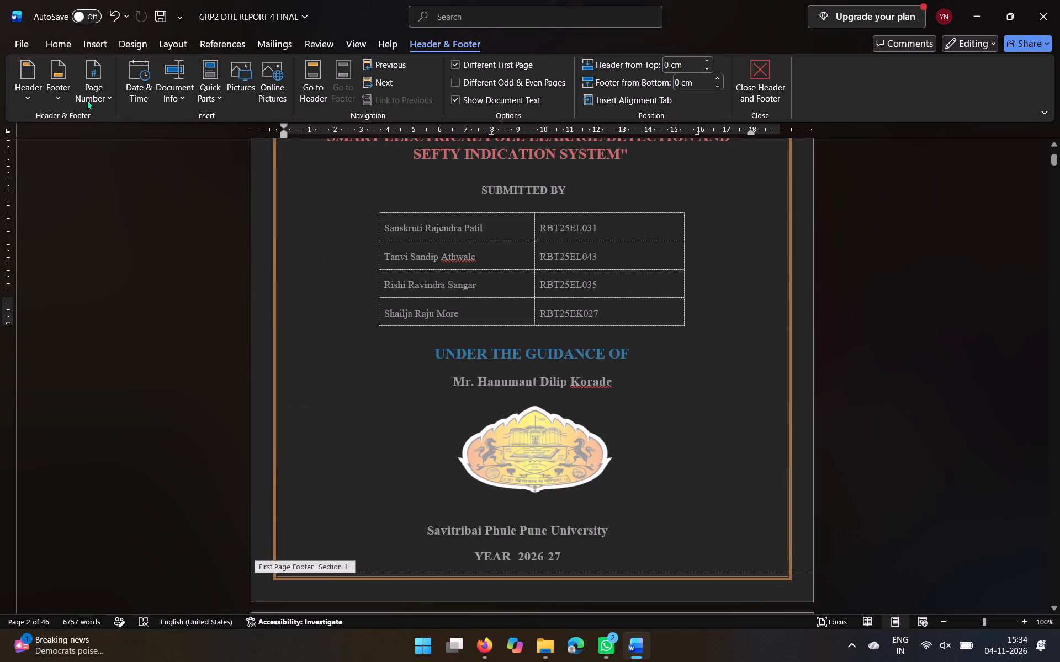
Insert a Roman-style page number at the current position in the cover page's first page footer.
left_click(87, 99)
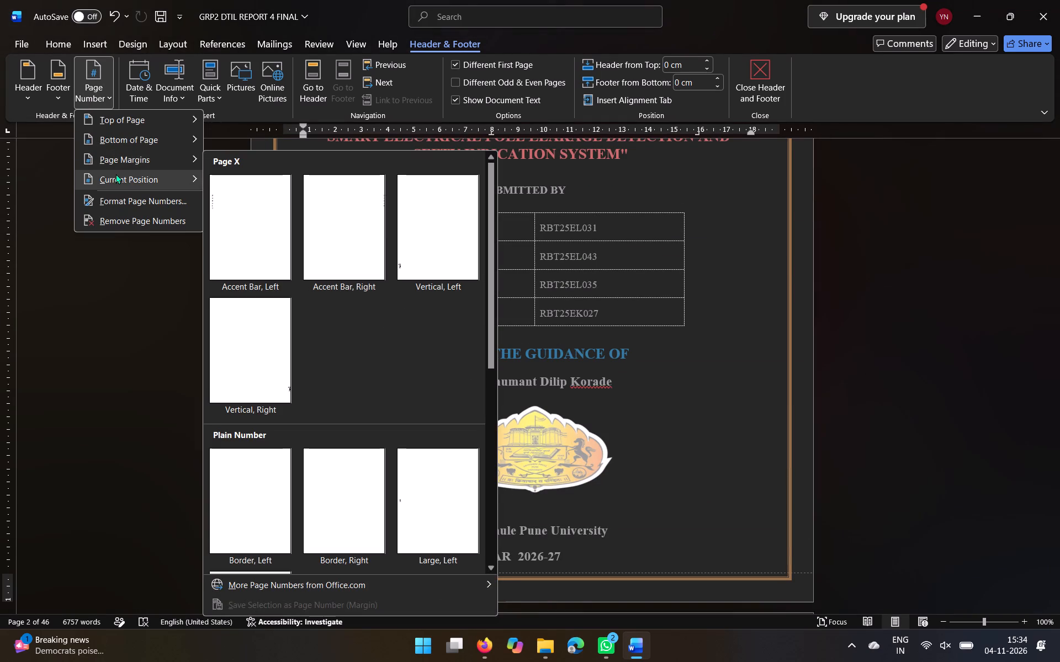
left_click(116, 174)
scroll(225, 433, "down", 1)
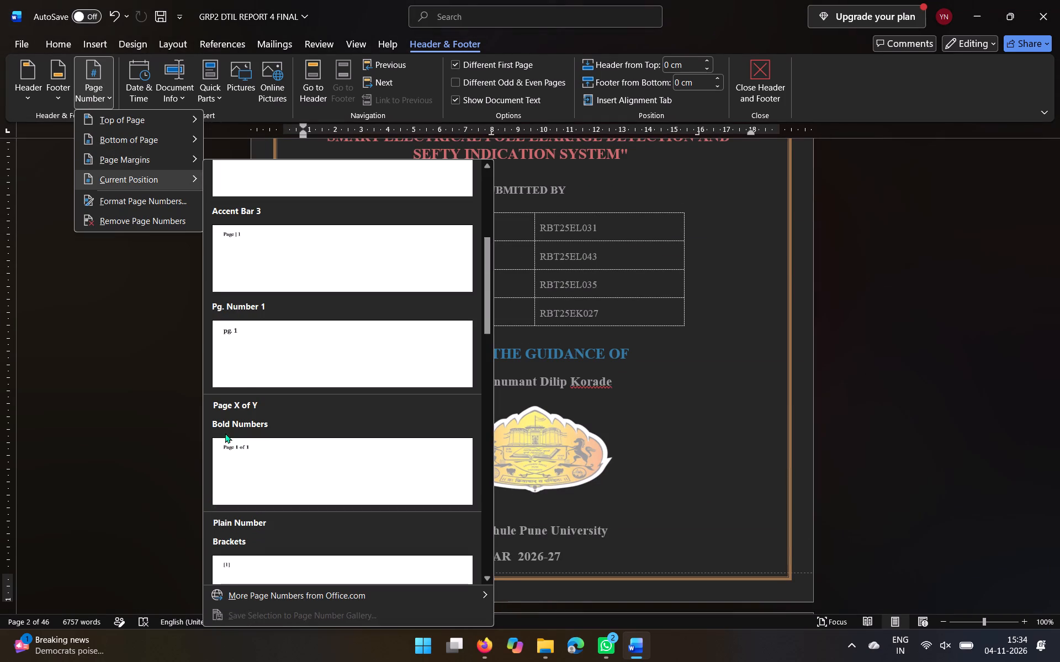
scroll(225, 433, "down", 1)
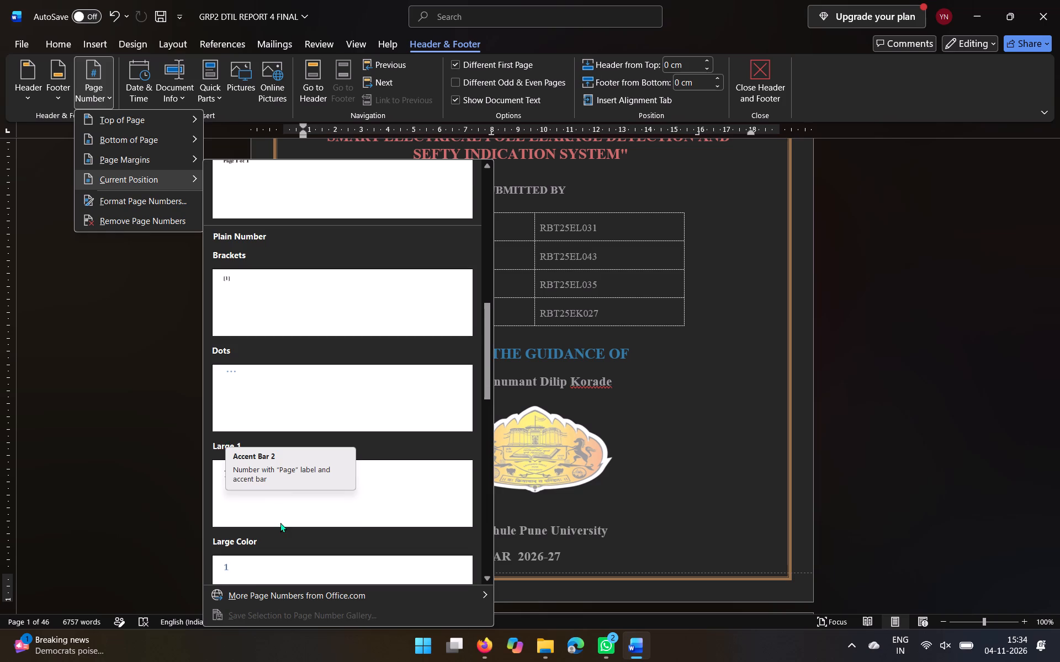
scroll(280, 522, "down", 1)
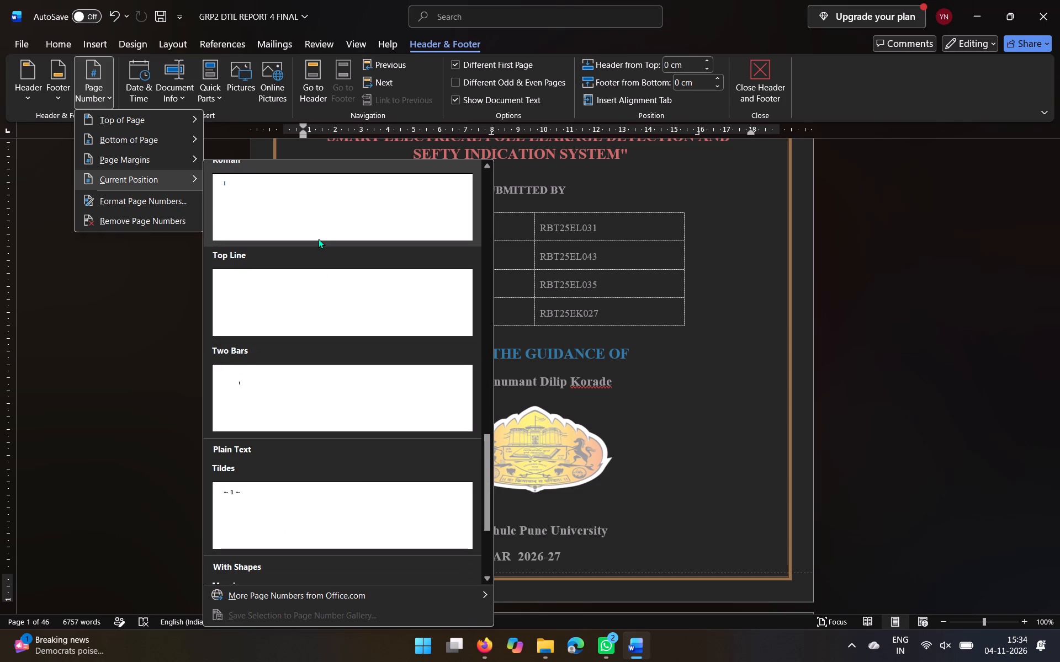
left_click(308, 228)
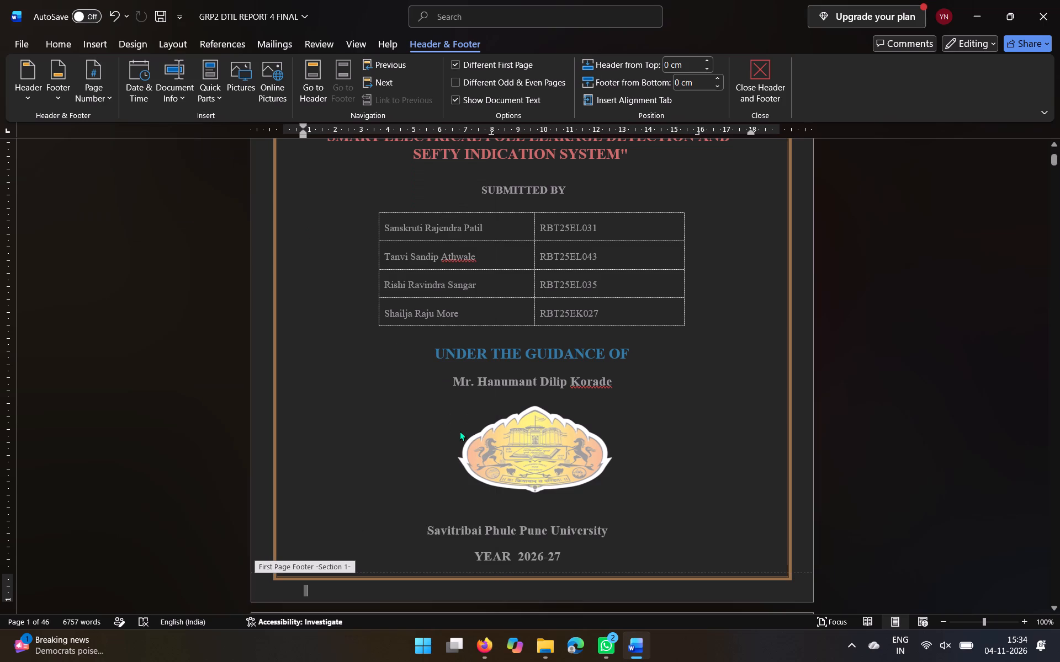
Insert a Roman-style page number at the right end of the certificate page footer, after "Department of Electrical Engineering".
scroll(460, 431, "down", 6)
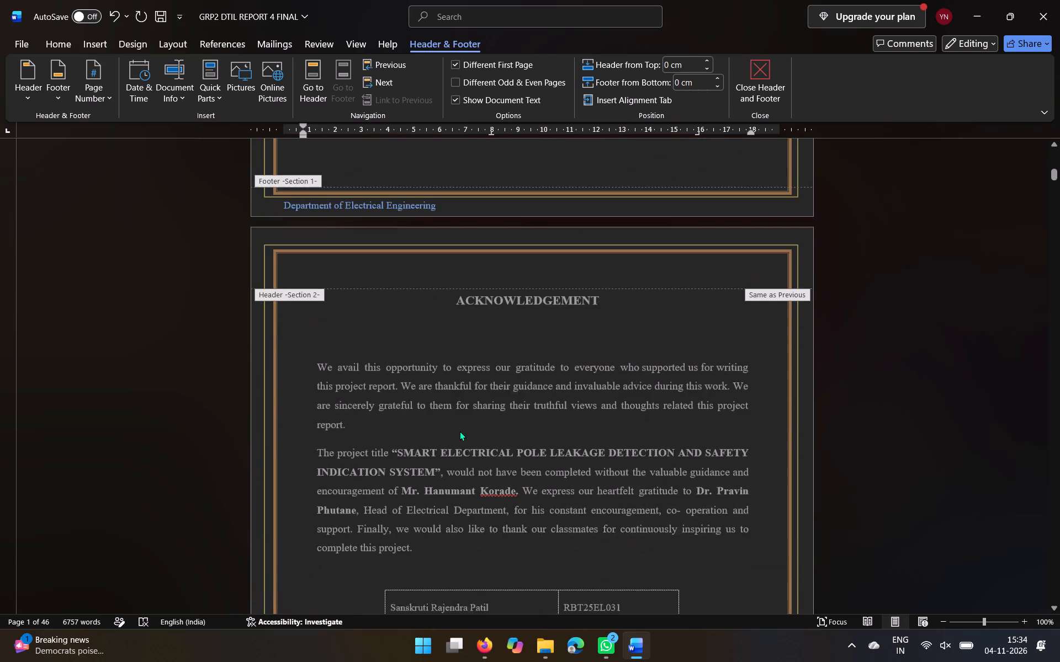
left_click(763, 188)
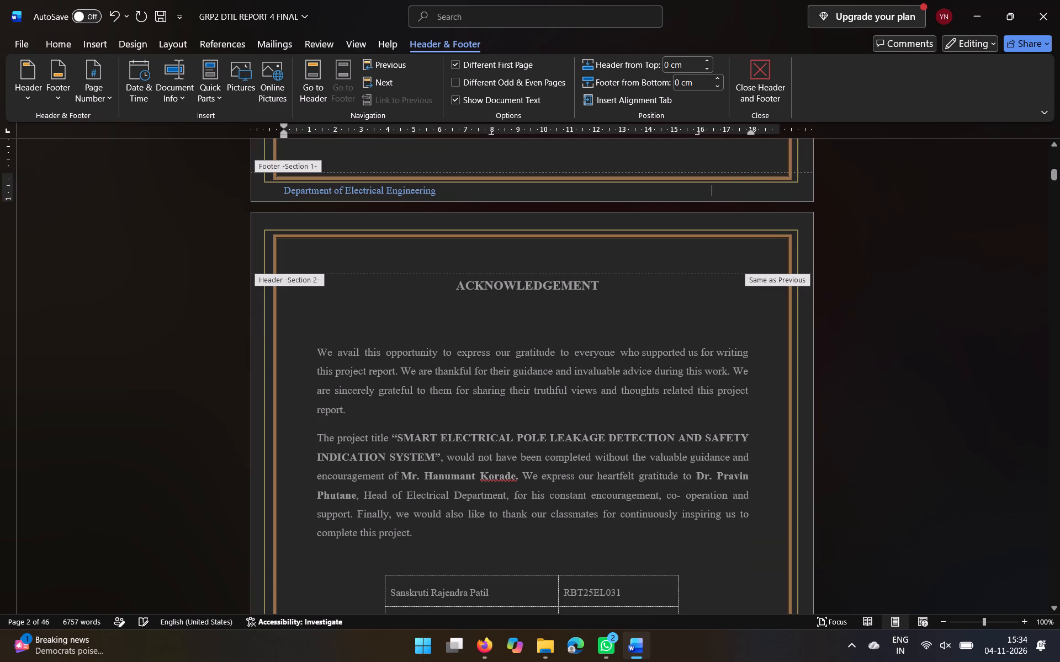
left_click(98, 86)
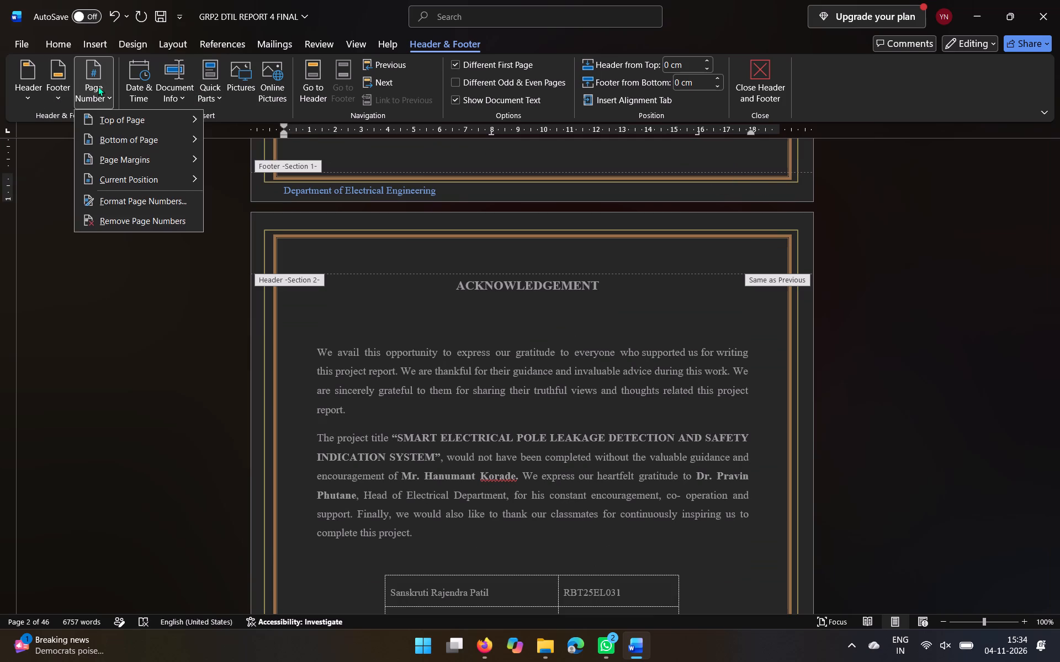
left_click(137, 177)
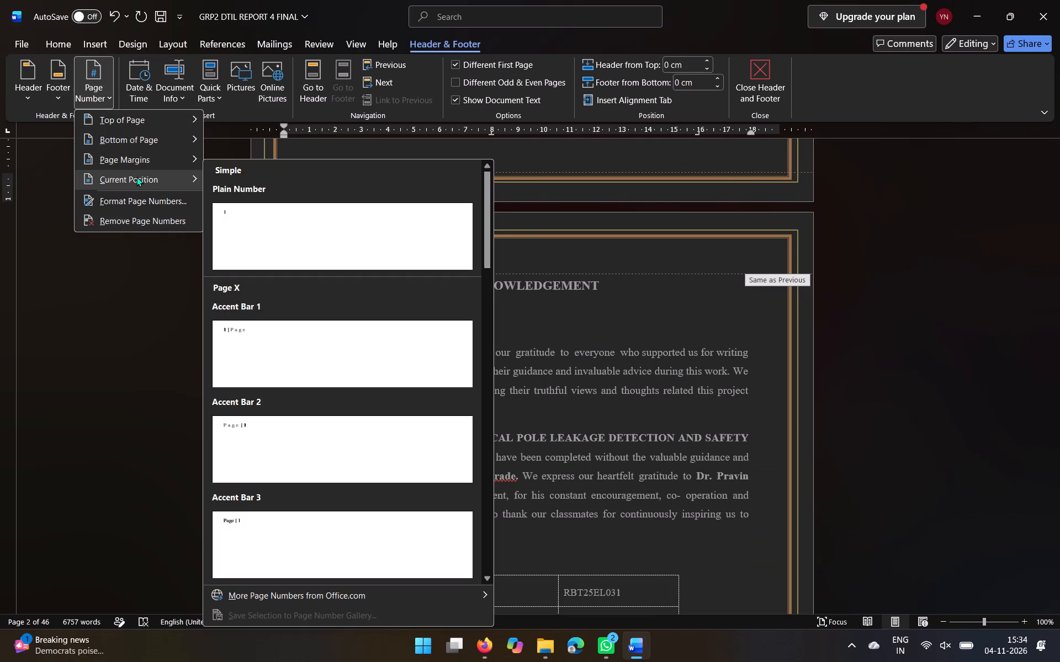
scroll(301, 366, "down", 1)
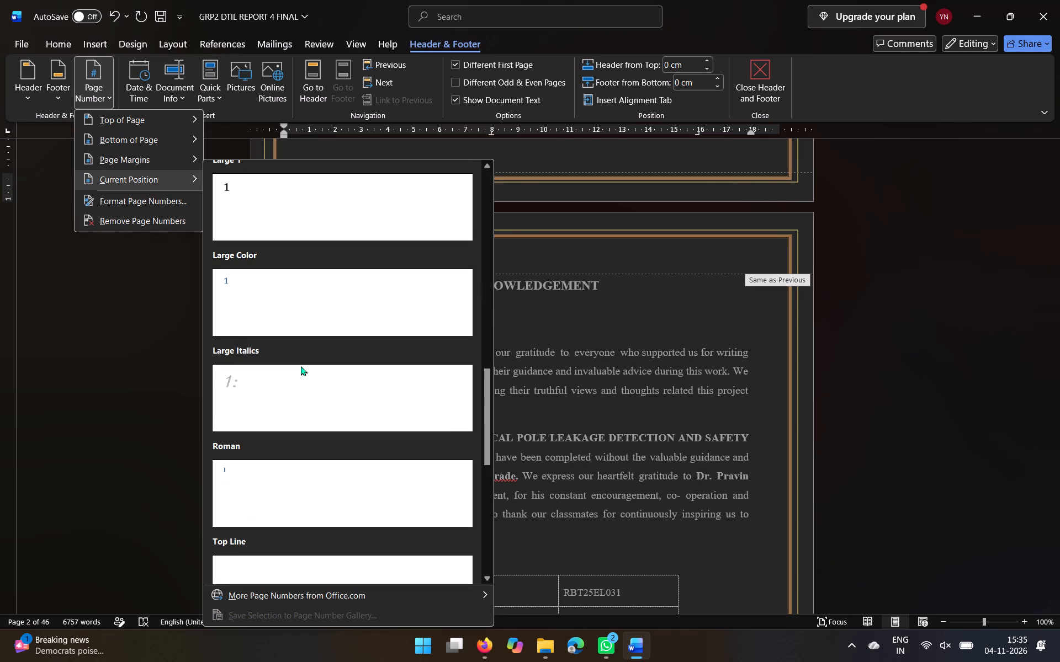
scroll(301, 366, "down", 1)
left_click(289, 481)
Check the page numbers and footer placement from the cover page through the abstract page.
scroll(375, 472, "up", 3)
scroll(375, 472, "right", 1)
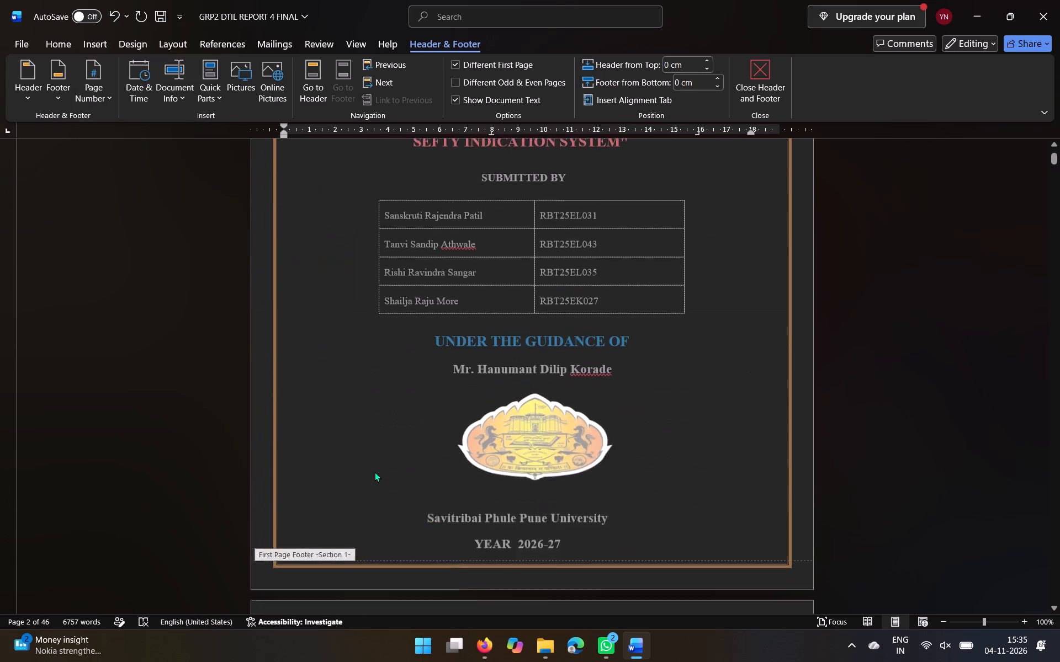
scroll(375, 472, "right", 1)
scroll(375, 472, "down", 4)
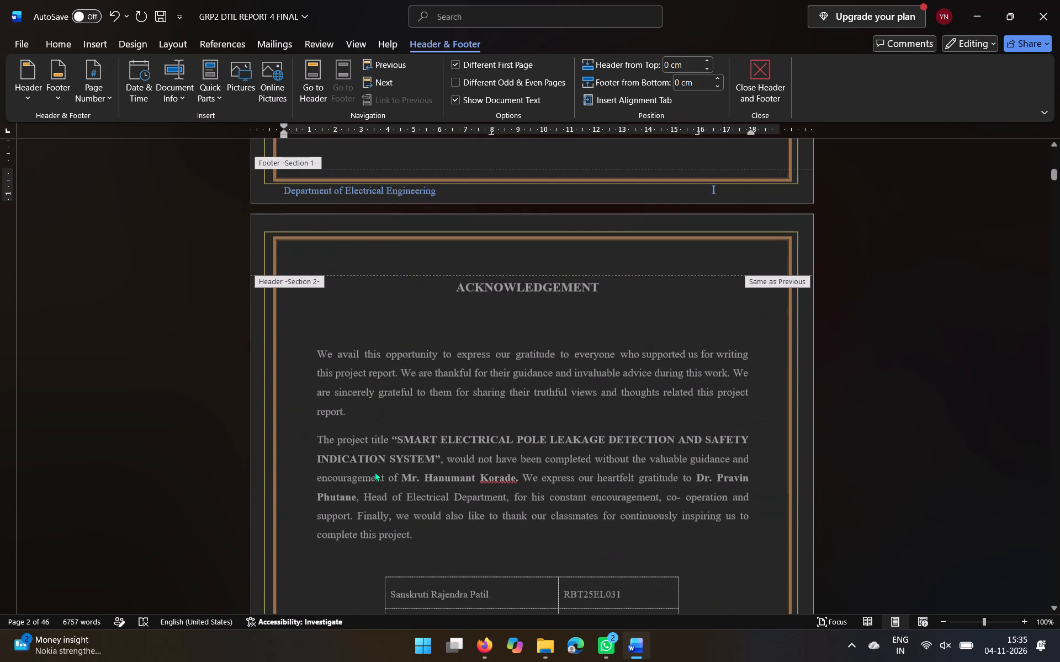
scroll(375, 472, "down", 2)
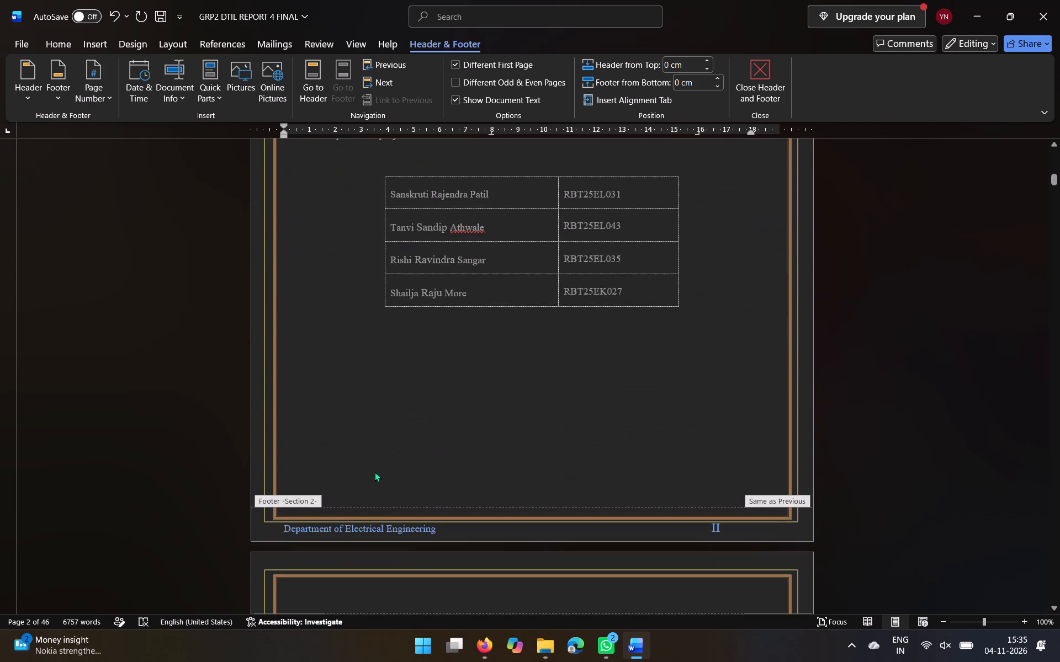
scroll(375, 472, "down", 1)
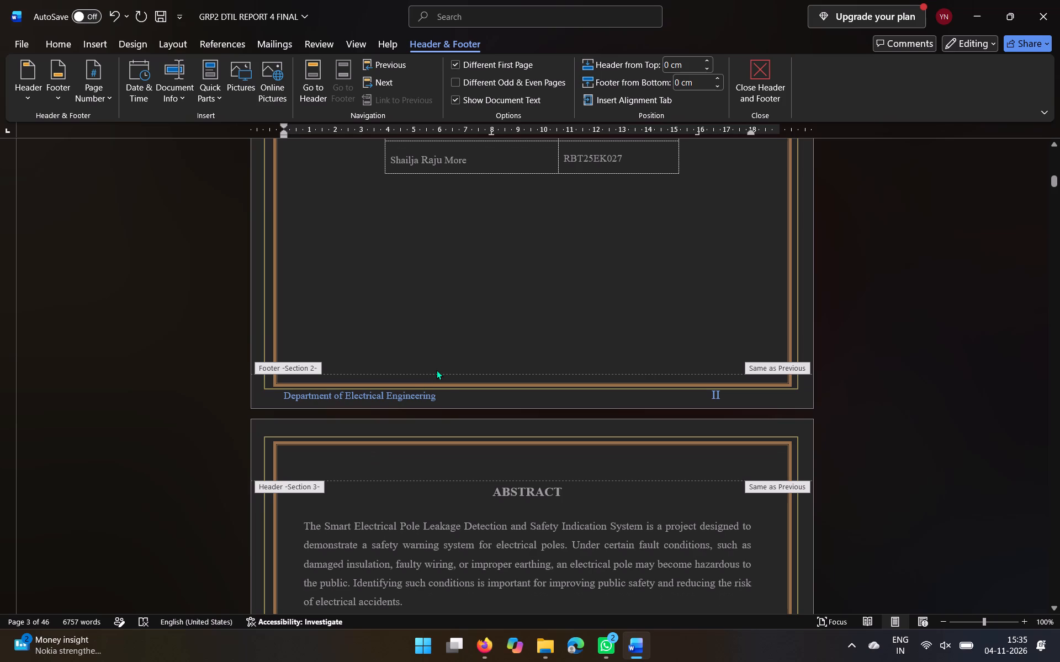
scroll(447, 400, "down", 4)
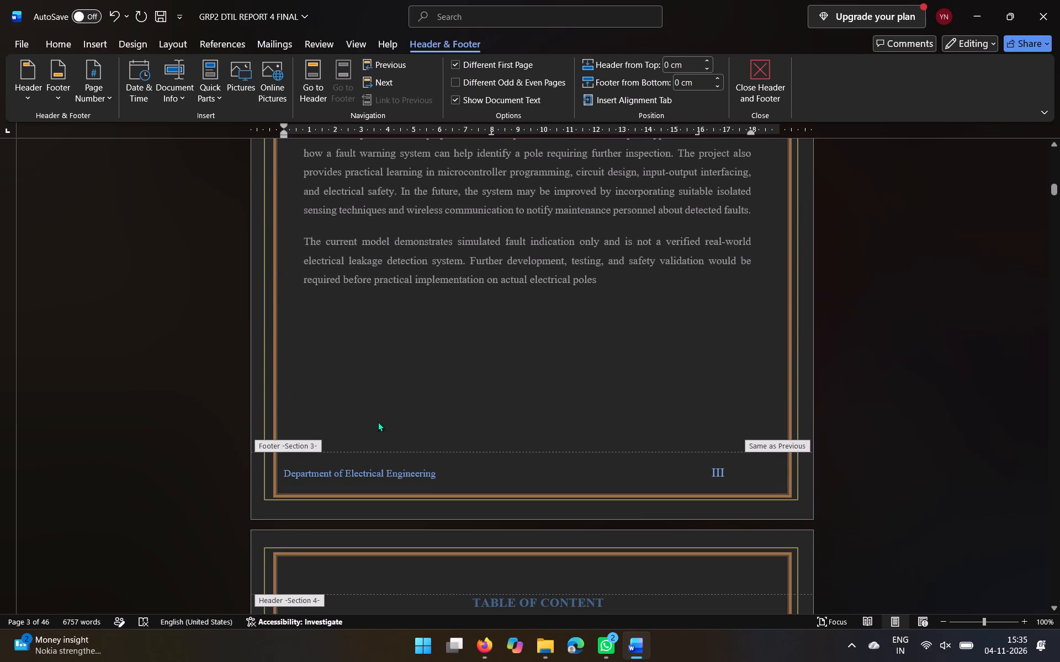
Set the footer distance from the bottom to 0 cm for Section 3, on the abstract page.
left_click(327, 444)
left_click(328, 453)
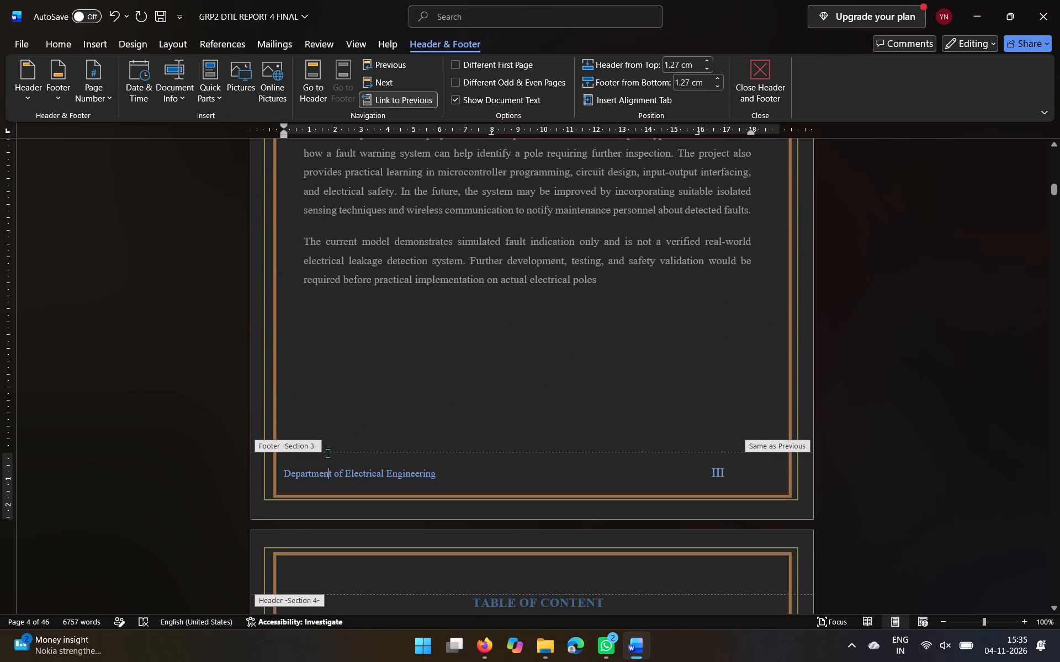
left_click(715, 83)
left_click(715, 83)
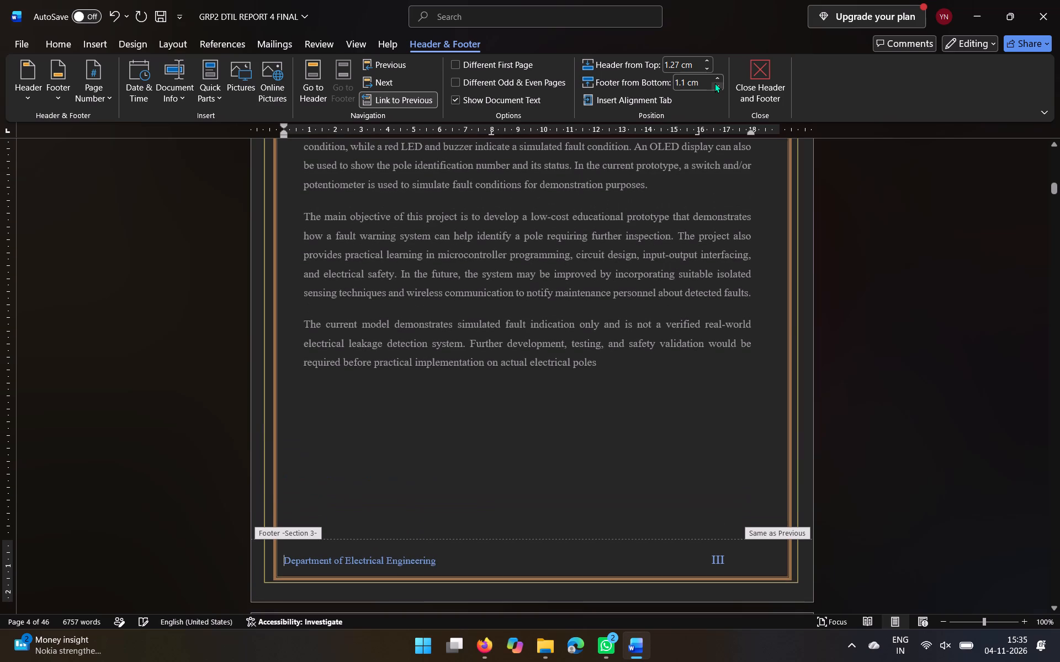
triple_click(715, 83)
triple_click(715, 83)
triple_click(715, 83)
triple_click(715, 83)
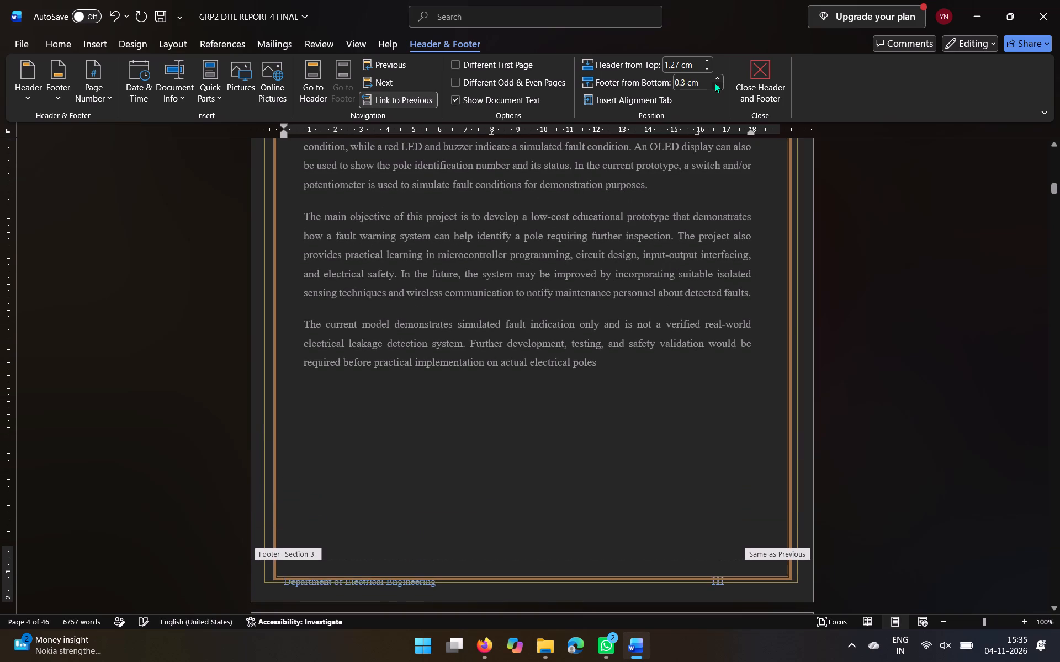
triple_click(715, 83)
left_click(715, 83)
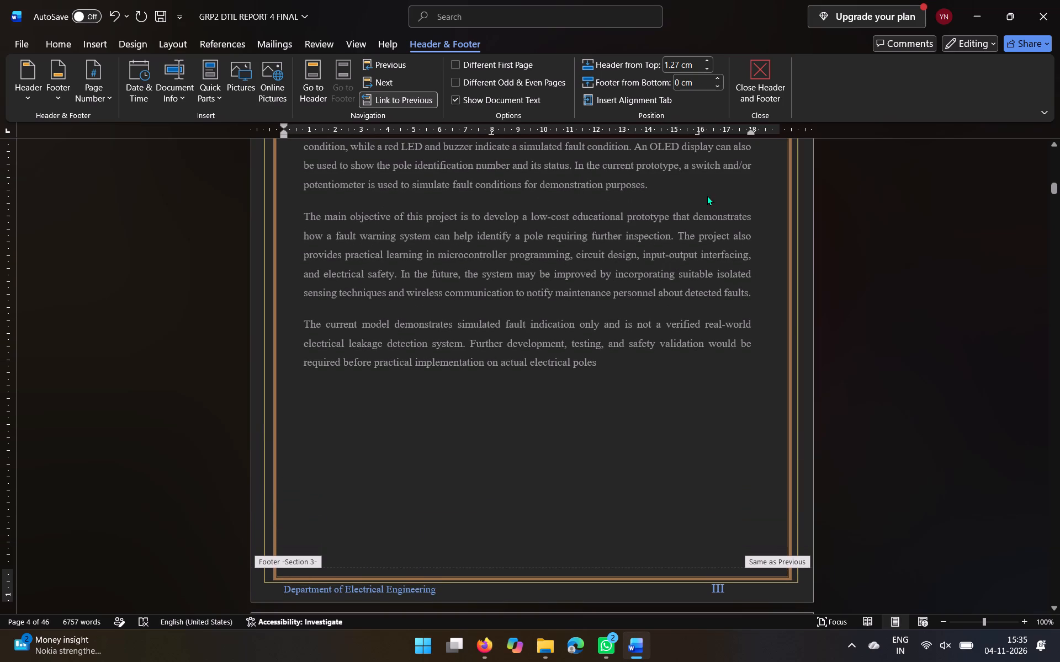
Examine footer alignment and page numbers from the acknowledgement page through Chapter 1 and back to the cover page.
scroll(707, 195, "up", 3)
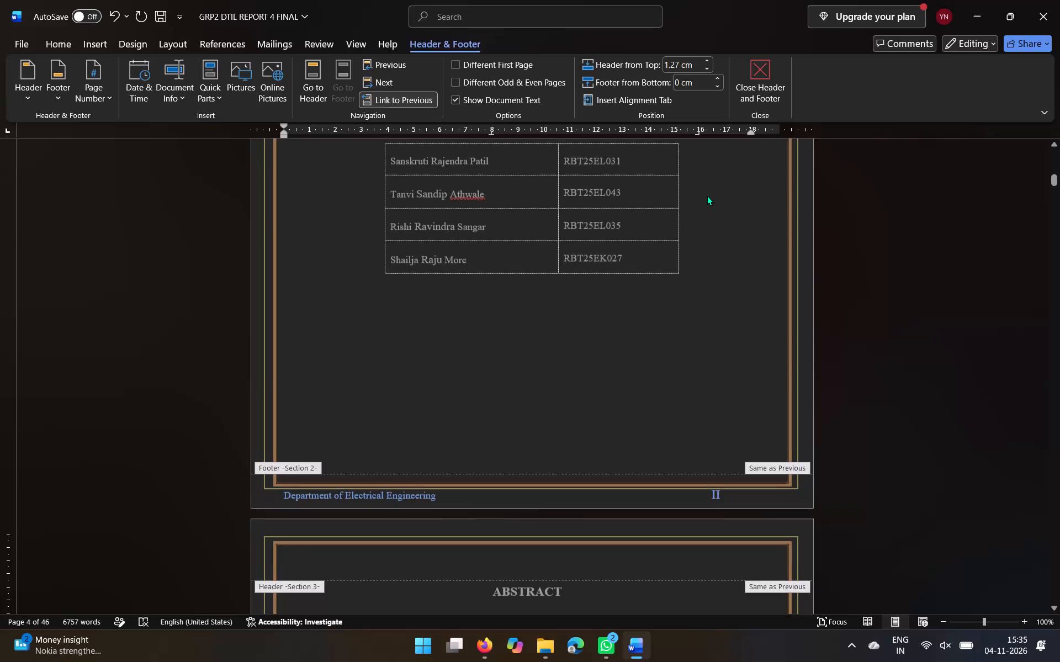
left_click(447, 494)
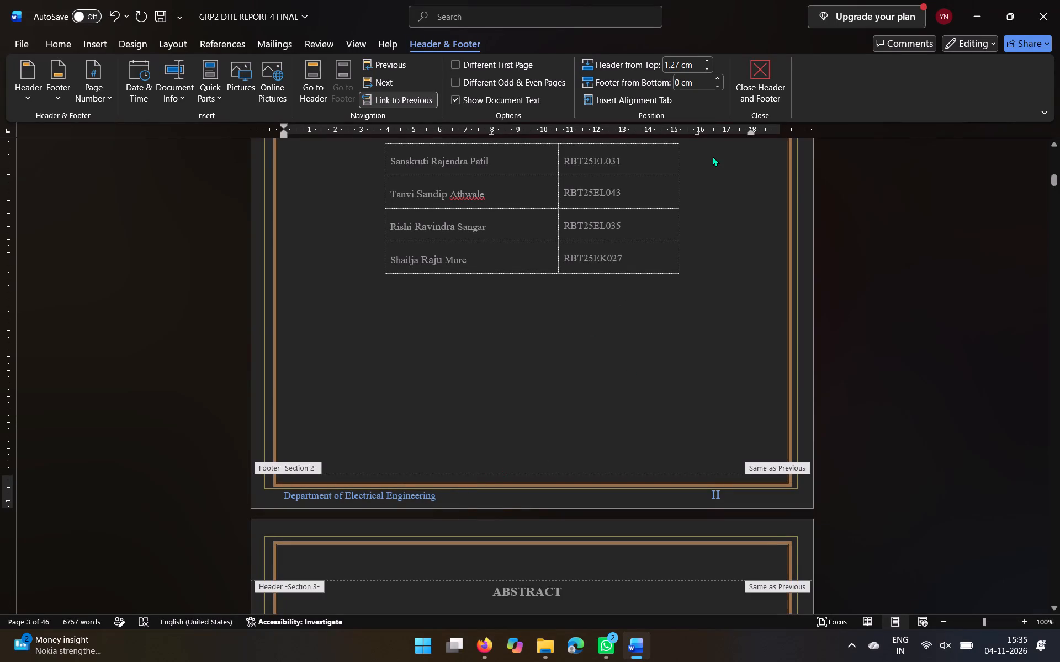
scroll(685, 217, "up", 4)
scroll(513, 232, "down", 1)
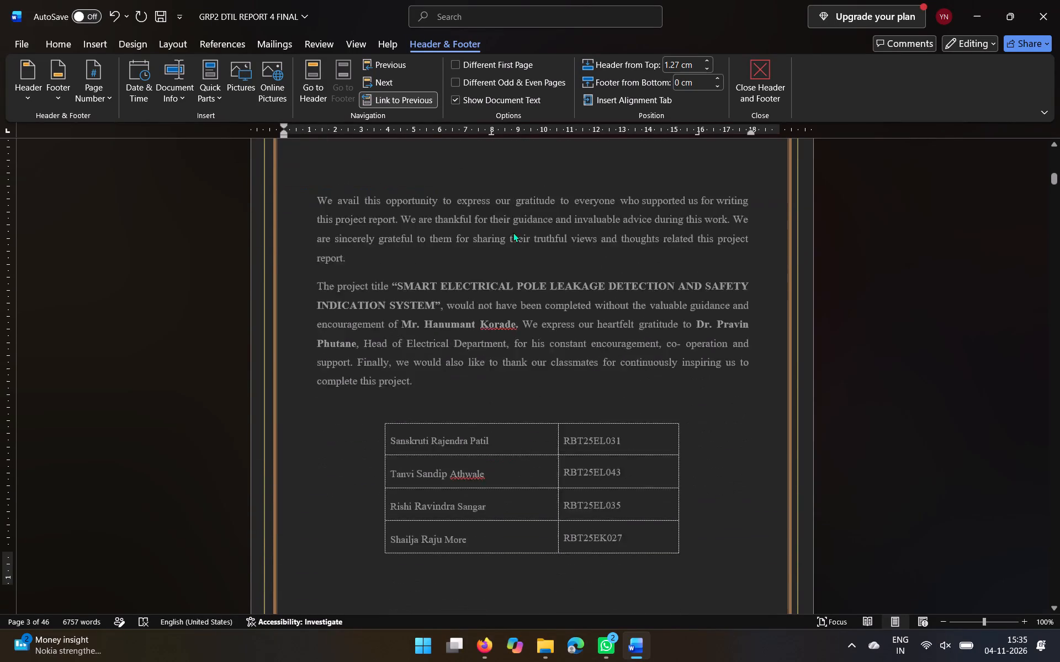
scroll(513, 232, "down", 6)
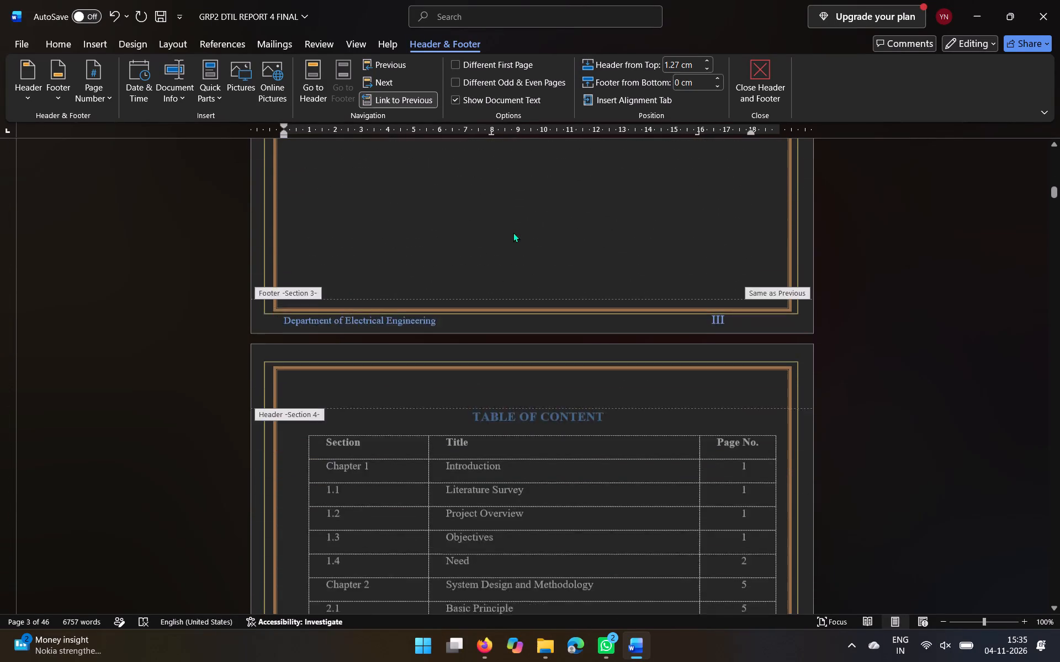
scroll(513, 232, "down", 4)
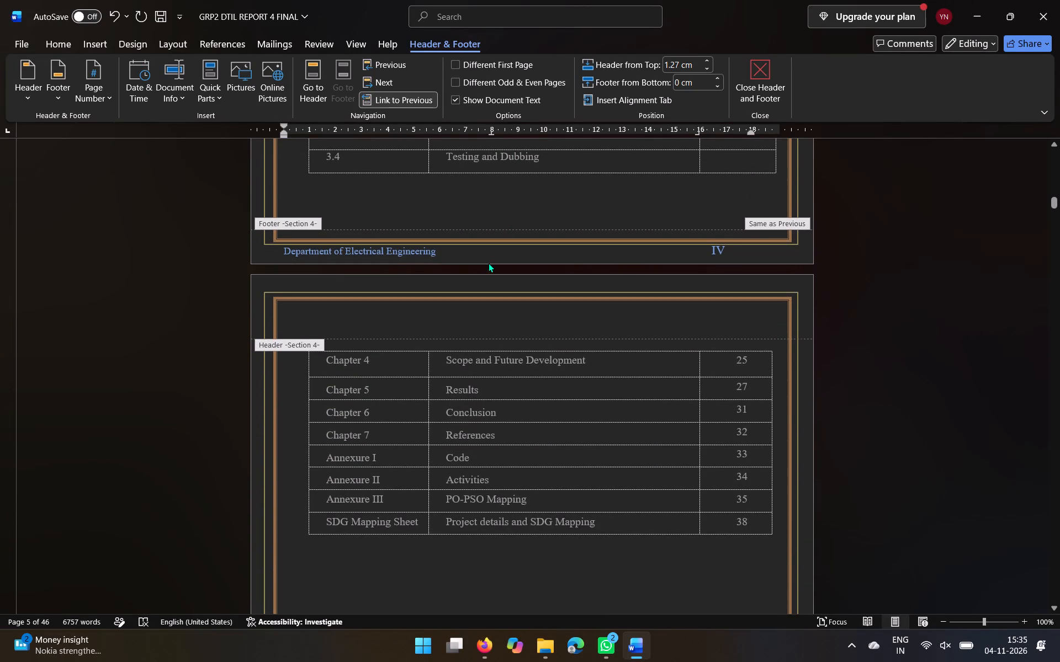
scroll(489, 263, "down", 4)
scroll(489, 263, "up", 1)
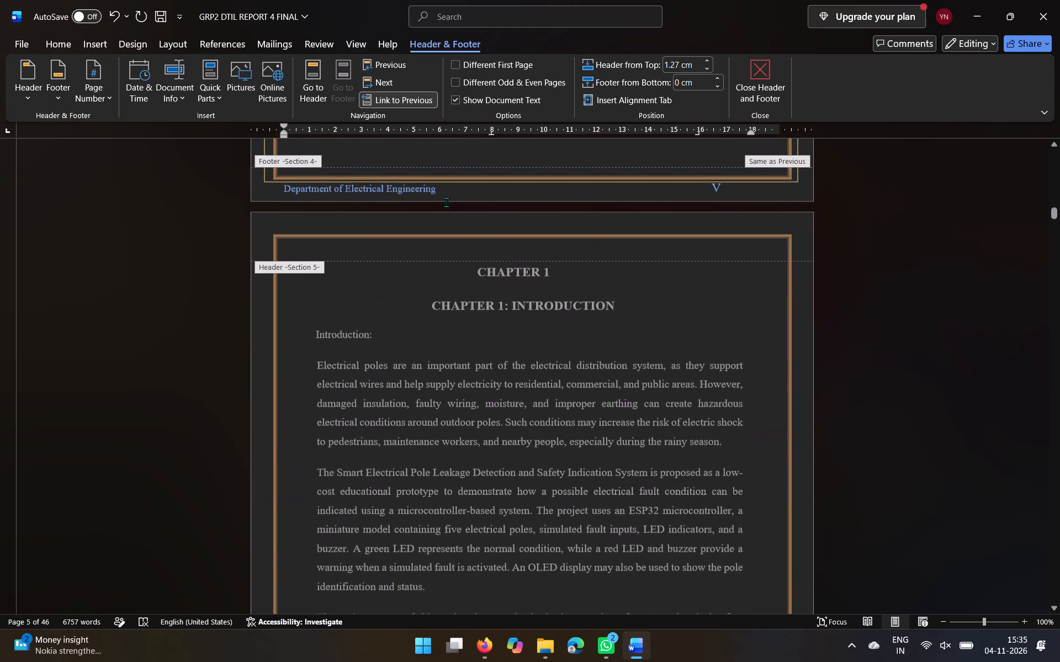
left_click(446, 199)
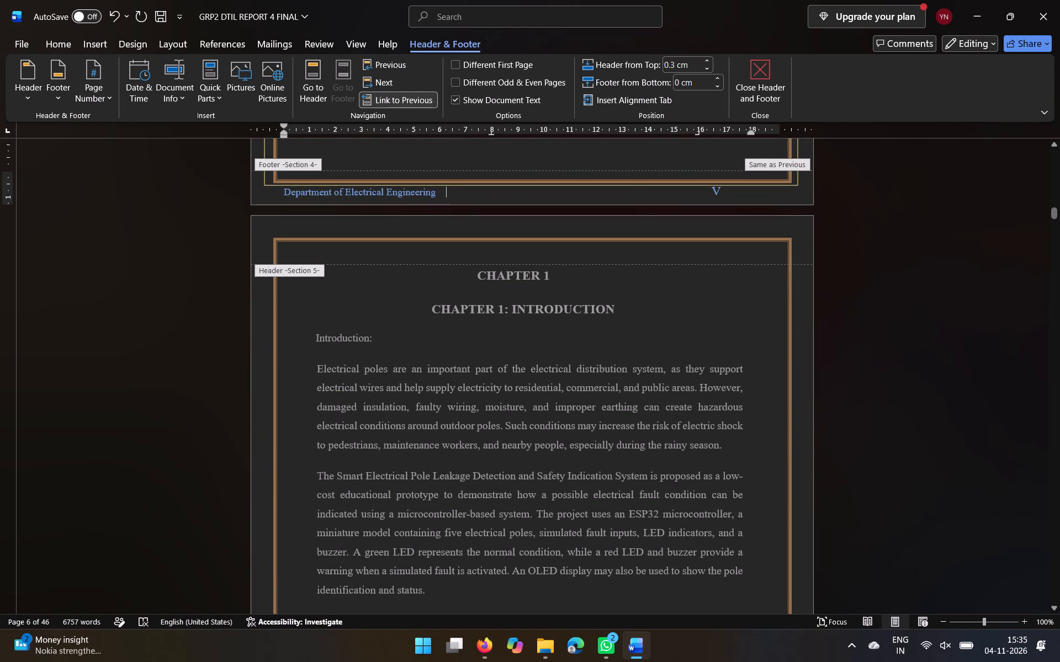
left_click_drag(732, 195, 730, 195)
left_click_drag(730, 195, 712, 197)
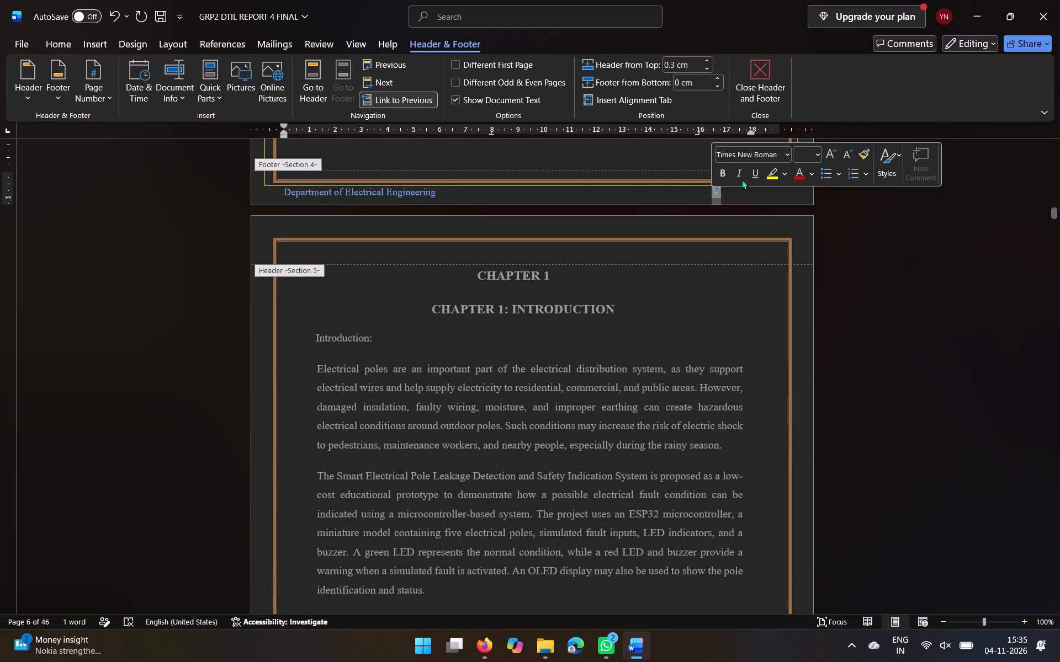
left_click(632, 218)
scroll(632, 218, "down", 4)
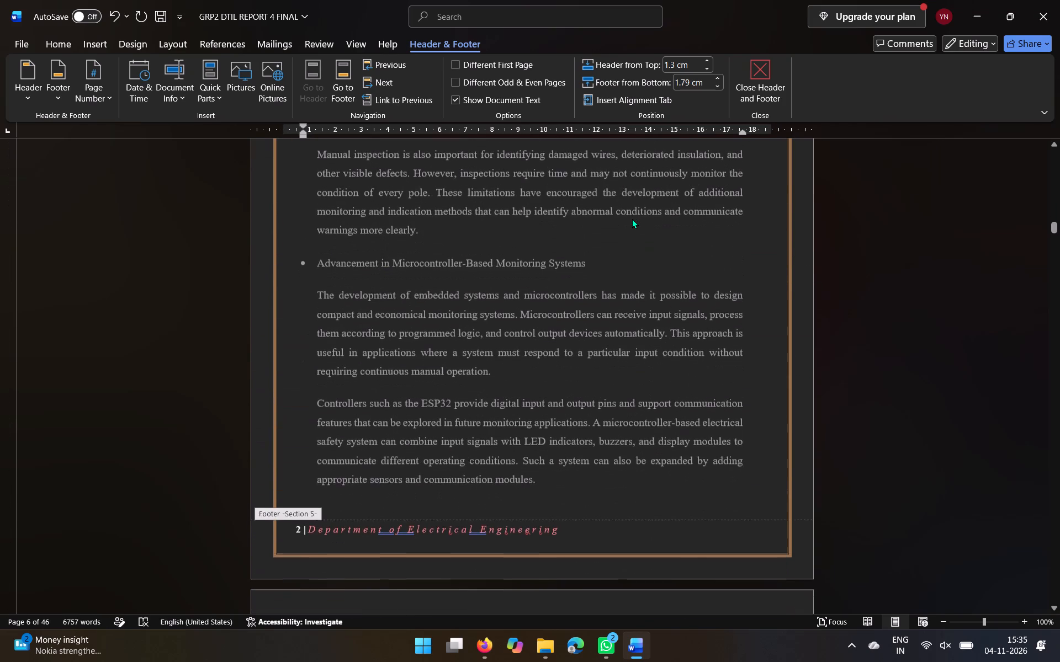
scroll(632, 218, "down", 1)
scroll(632, 218, "up", 13)
scroll(632, 218, "up", 11)
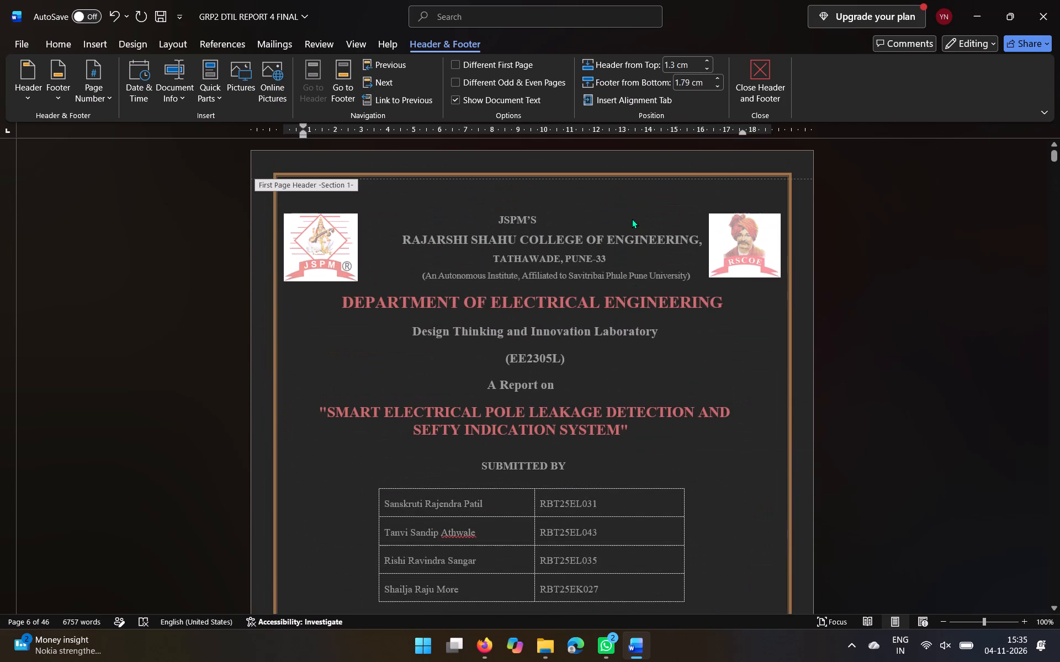
scroll(632, 218, "up", 3)
scroll(632, 218, "down", 1)
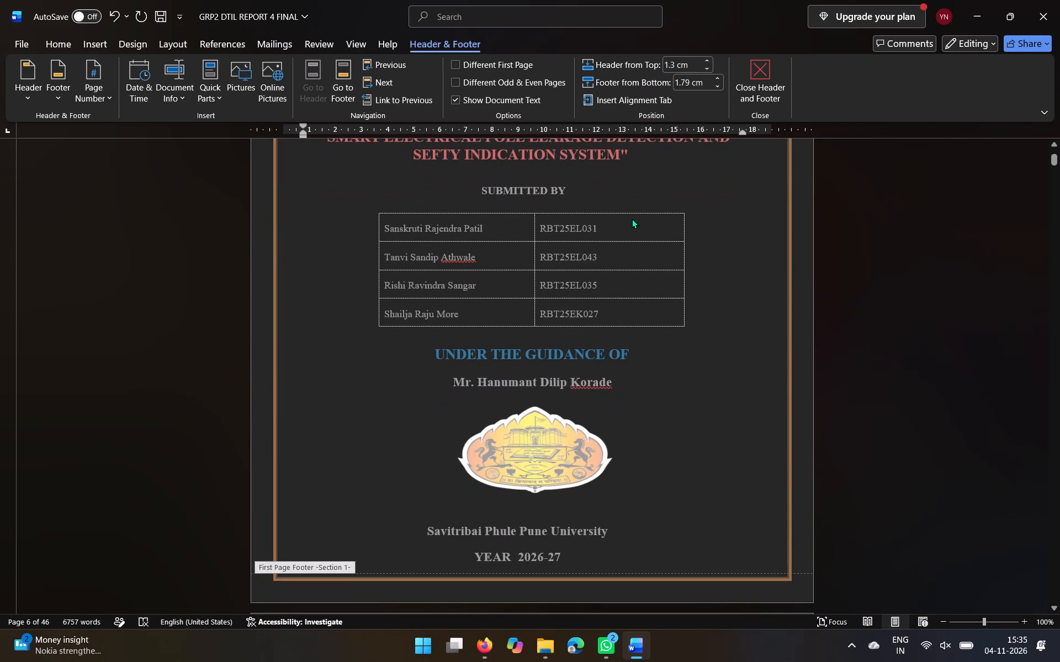
Leave header and footer editing and save the report.
key("Escape")
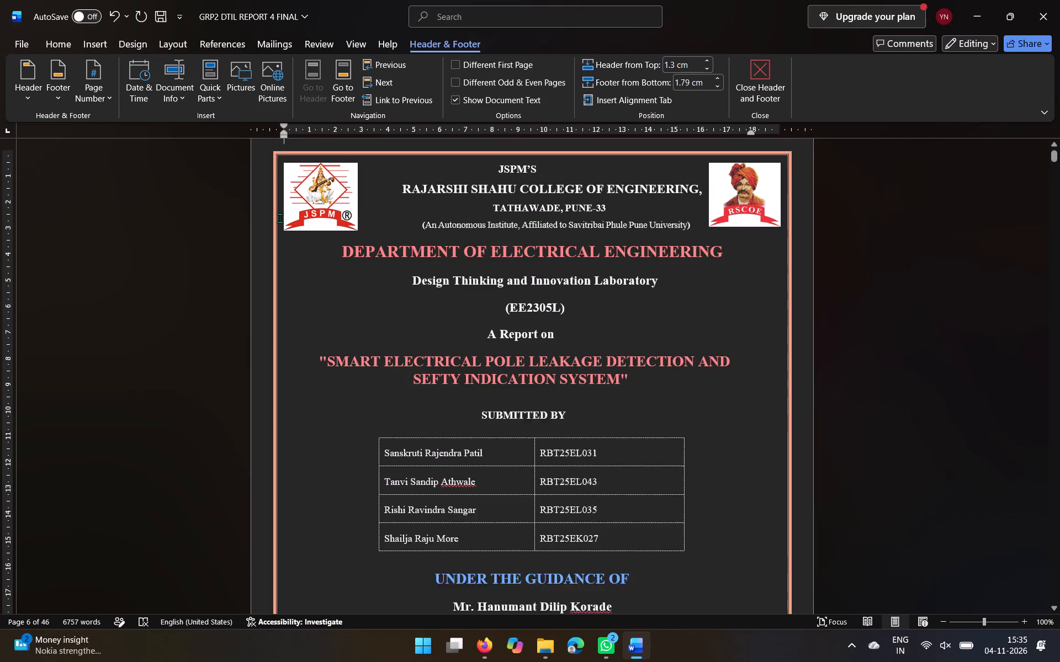
key("ctrl+s")
Increase the certificate page's top margin slightly so its college heading and logos sit inside the page border.
scroll(366, 325, "down", 4)
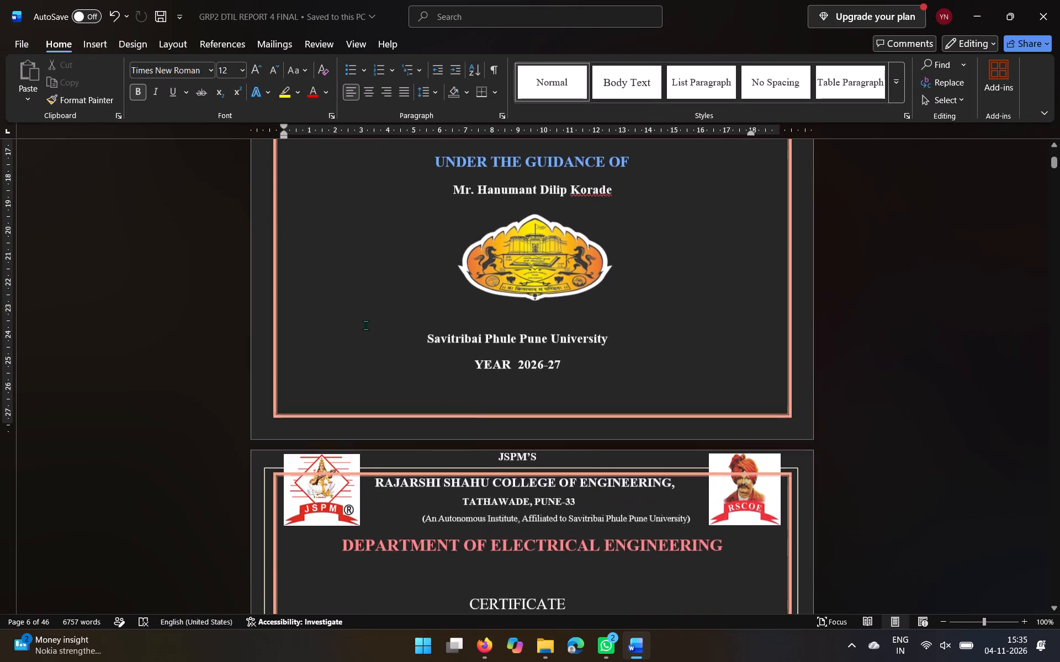
scroll(366, 325, "down", 4)
left_click(328, 248)
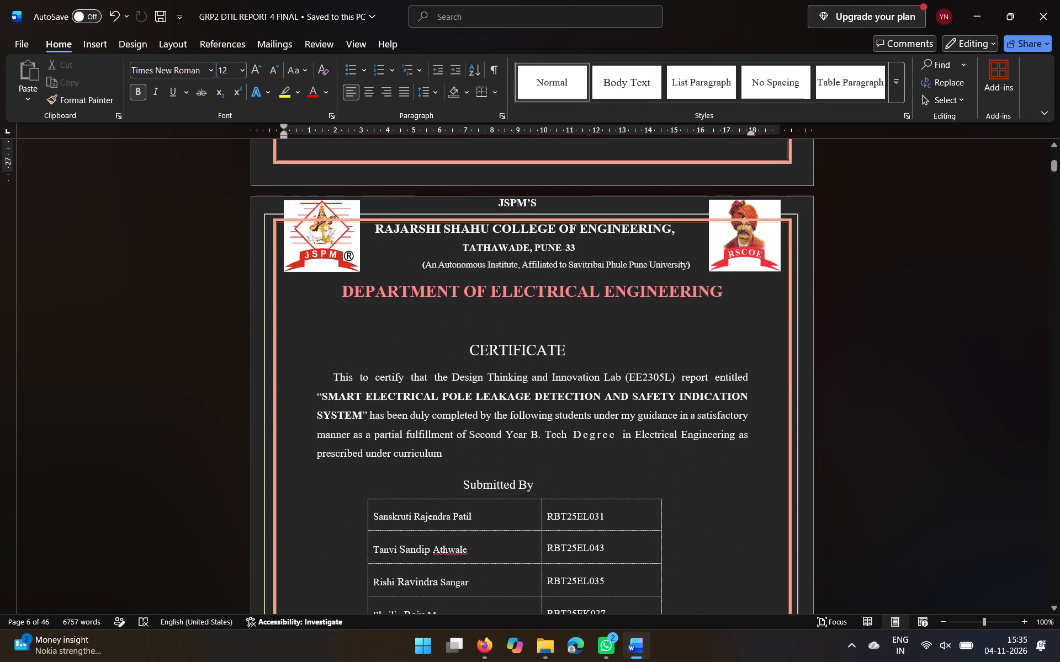
scroll(418, 325, "up", 10)
scroll(418, 325, "down", 1)
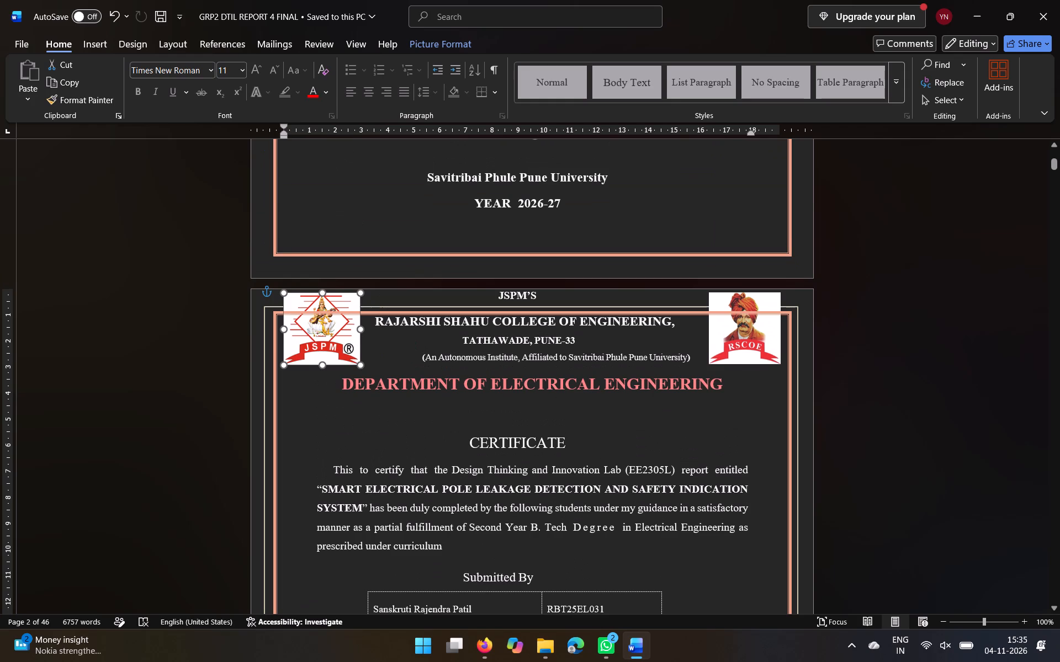
left_click(370, 339)
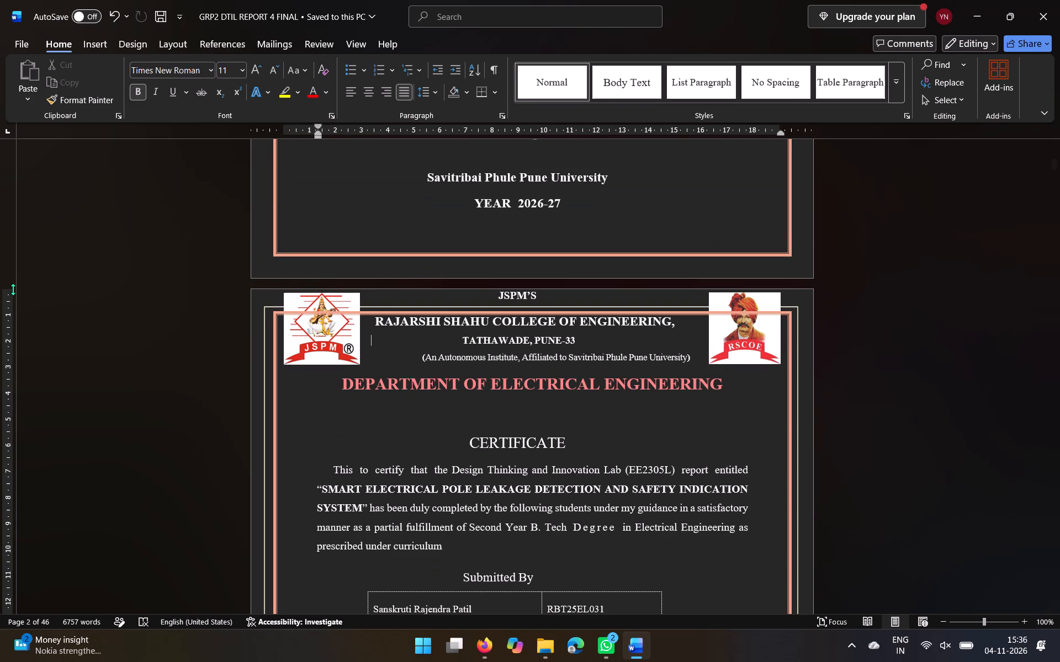
left_click_drag(13, 290, 13, 307)
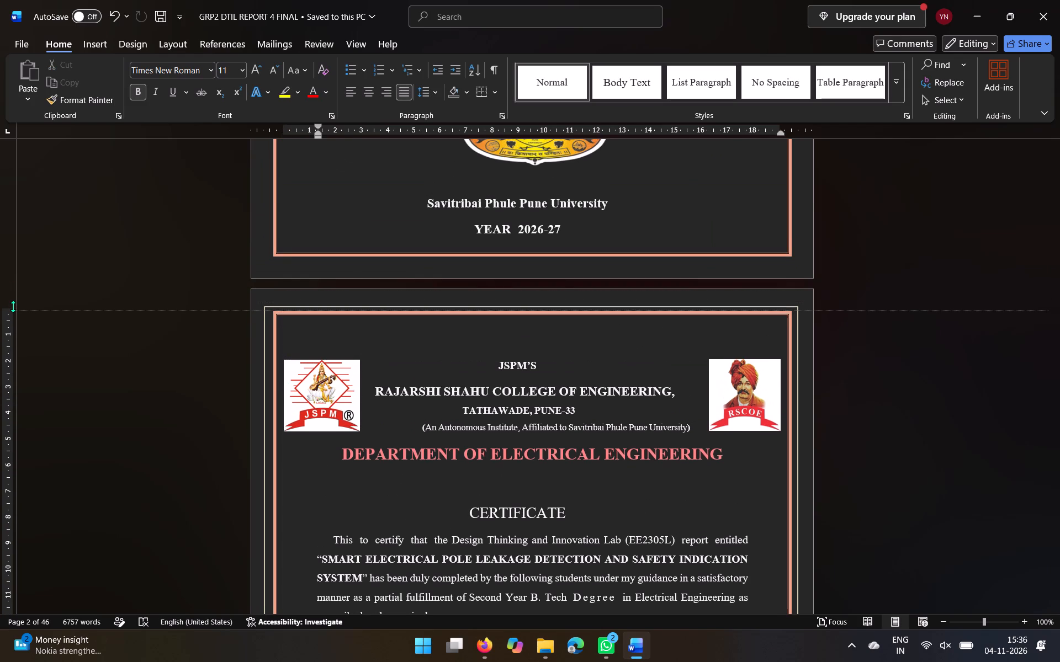
left_click_drag(13, 307, 13, 307)
left_click(180, 287)
Check the footers and page numbers from the cover page through the first page of Chapter 1.
scroll(180, 287, "down", 1)
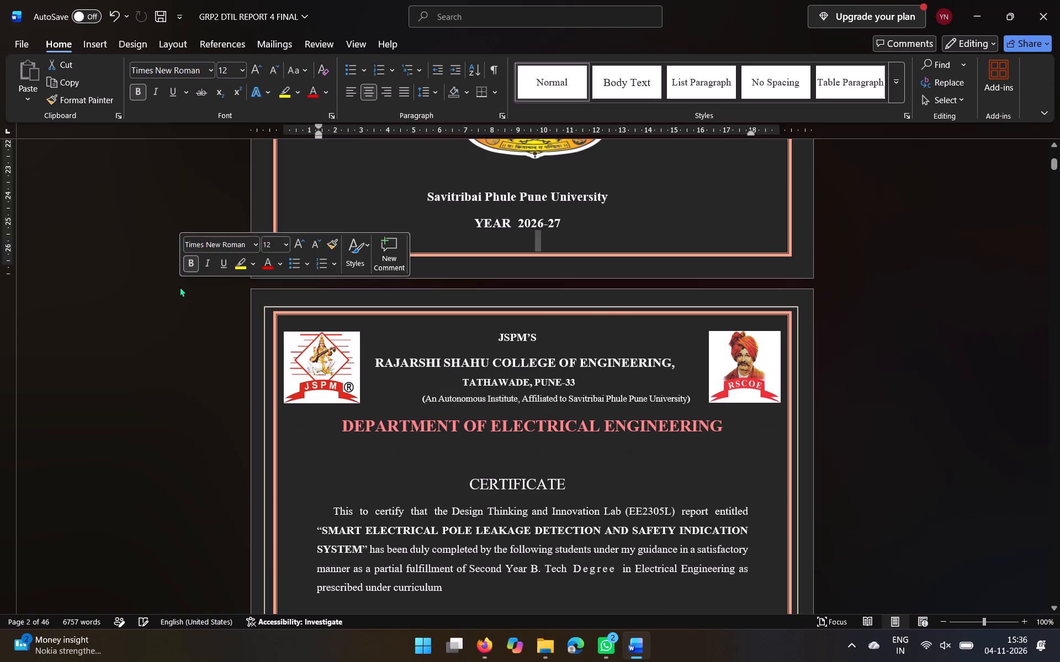
scroll(180, 287, "down", 2)
scroll(180, 287, "up", 2)
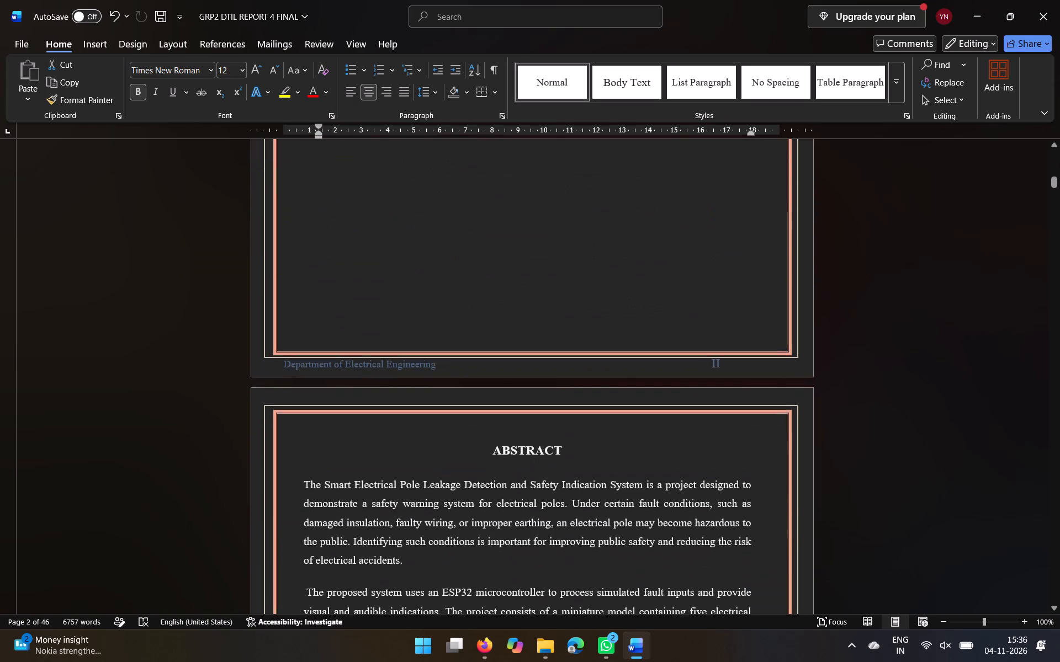
scroll(180, 287, "up", 10)
scroll(180, 287, "down", 1)
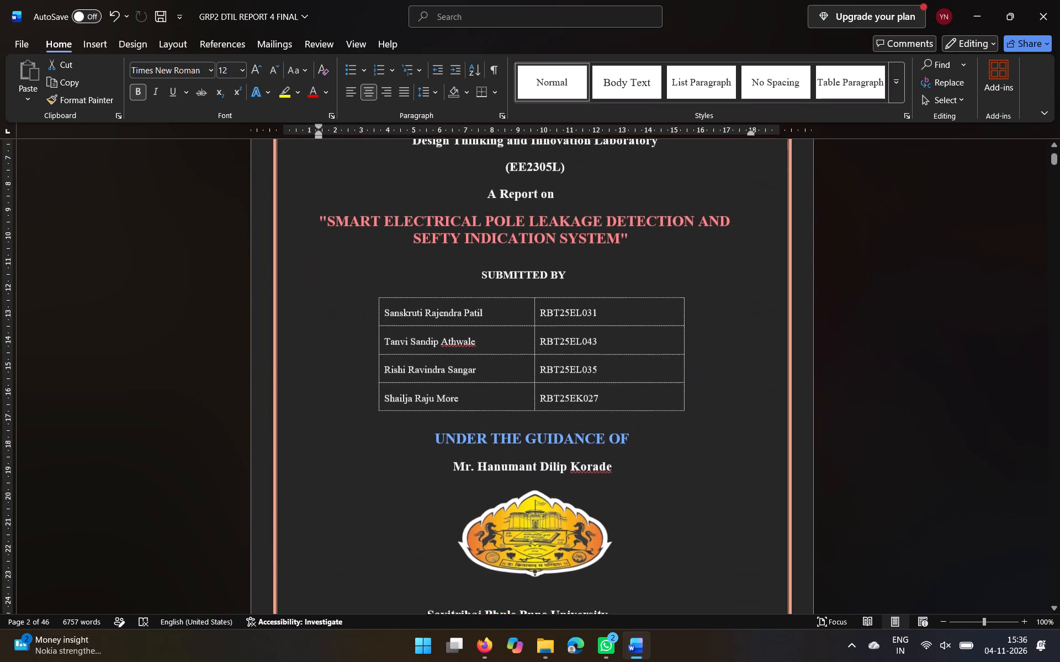
scroll(180, 287, "down", 4)
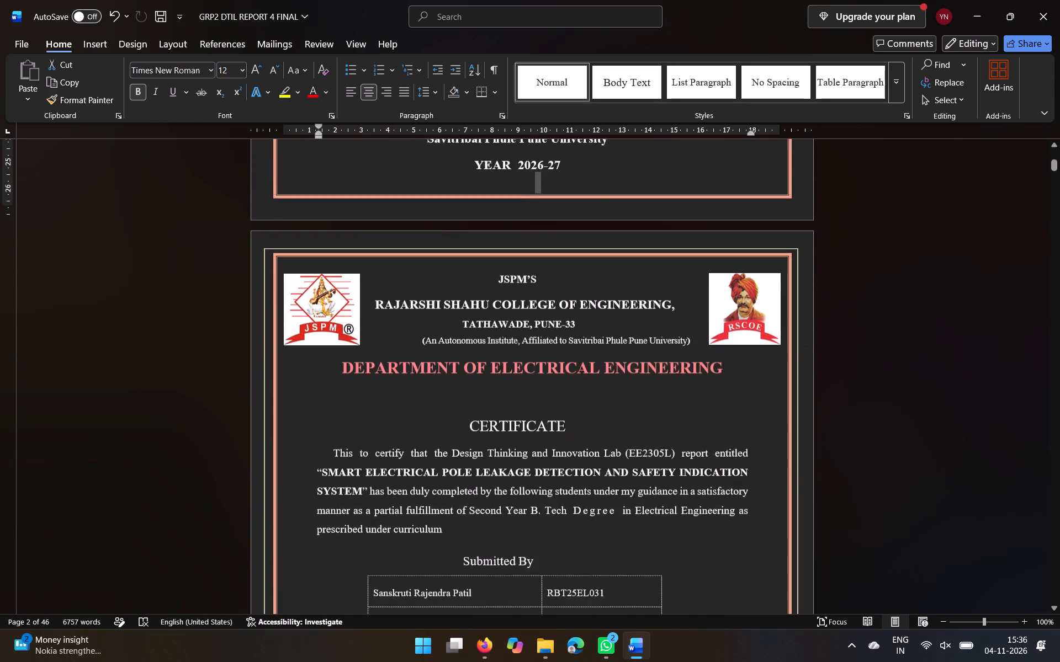
scroll(180, 287, "down", 6)
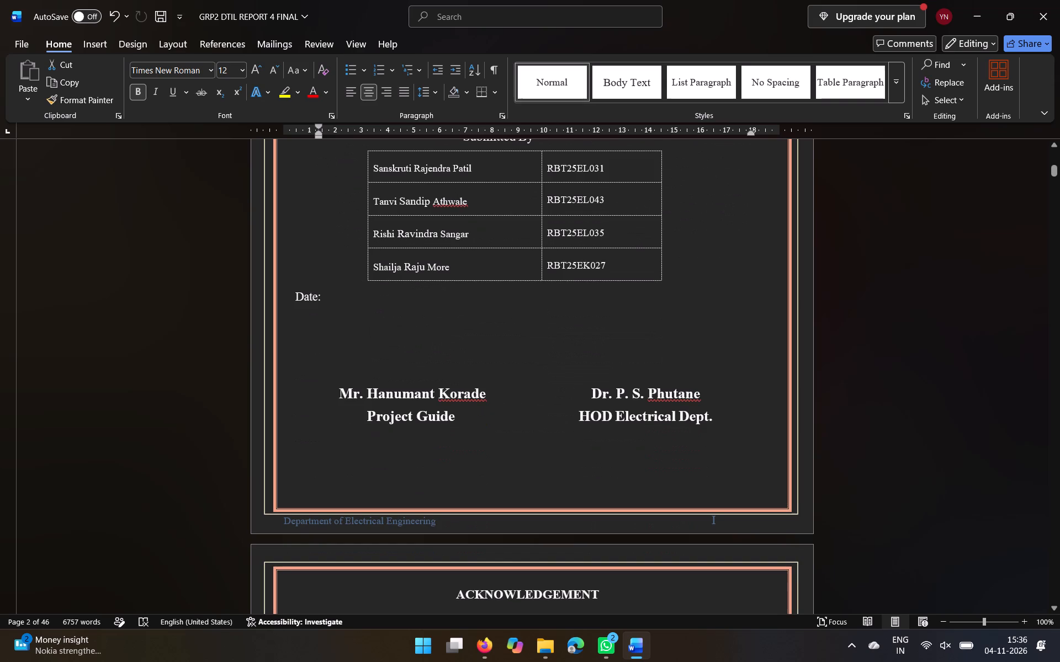
scroll(180, 287, "down", 1)
scroll(345, 403, "down", 3)
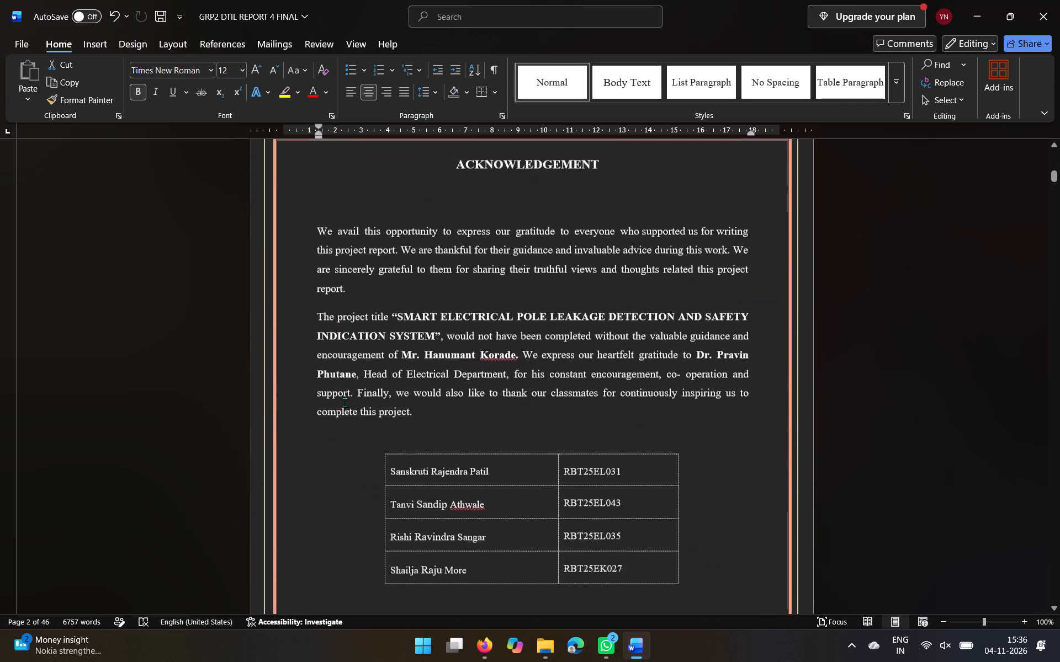
scroll(345, 403, "down", 6)
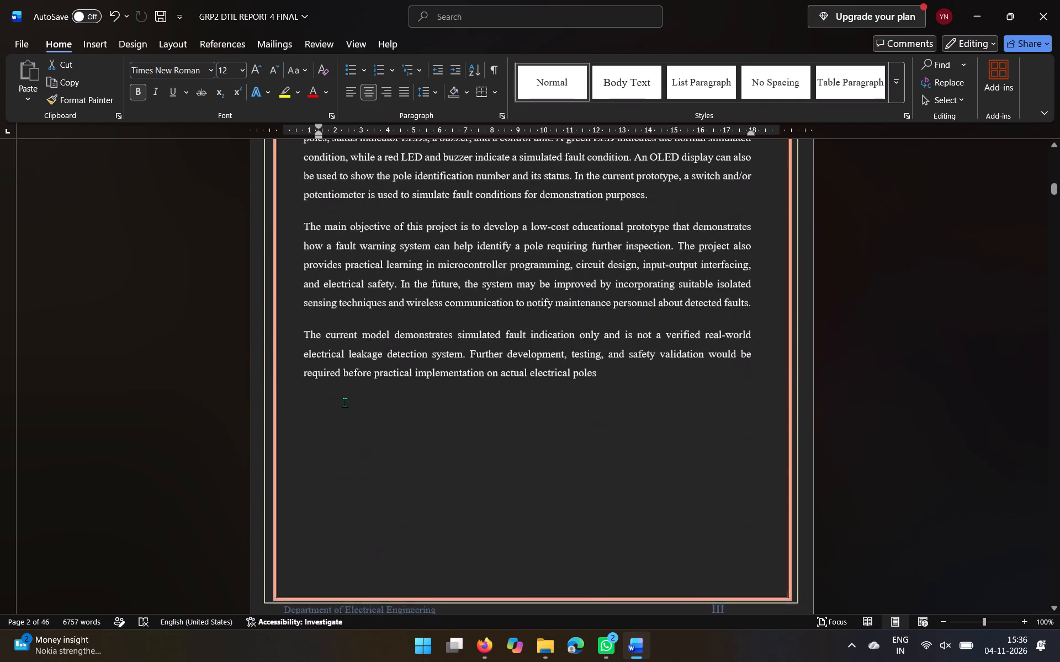
scroll(345, 403, "down", 13)
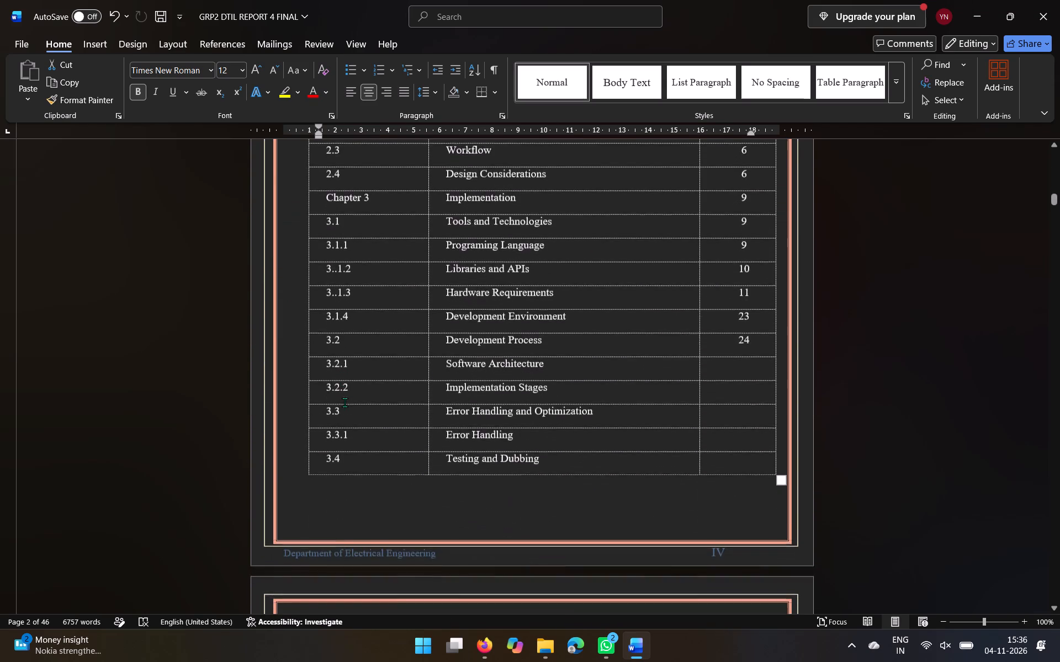
scroll(345, 403, "down", 9)
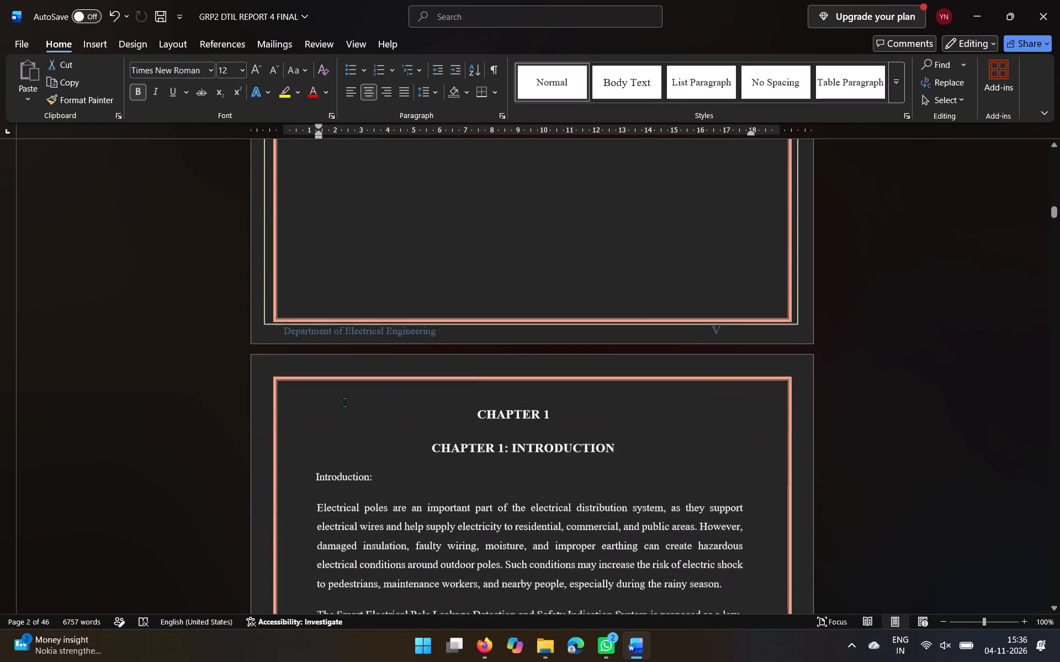
scroll(345, 403, "down", 1)
scroll(345, 403, "up", 4)
scroll(345, 403, "down", 2)
scroll(345, 403, "down", 19)
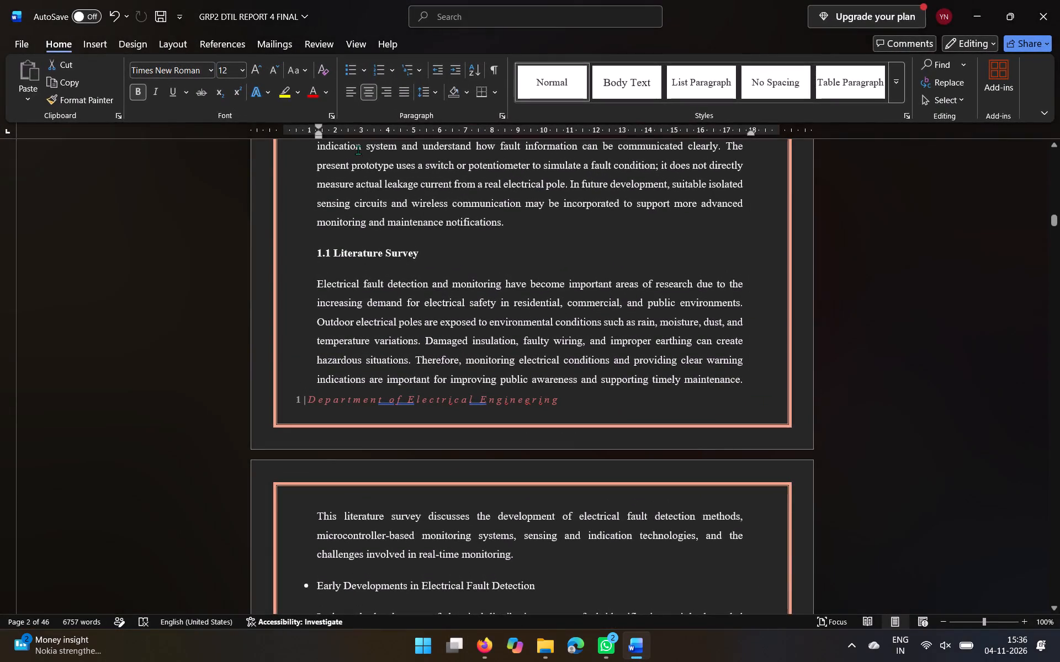
Save the report.
key("ctrl+s")
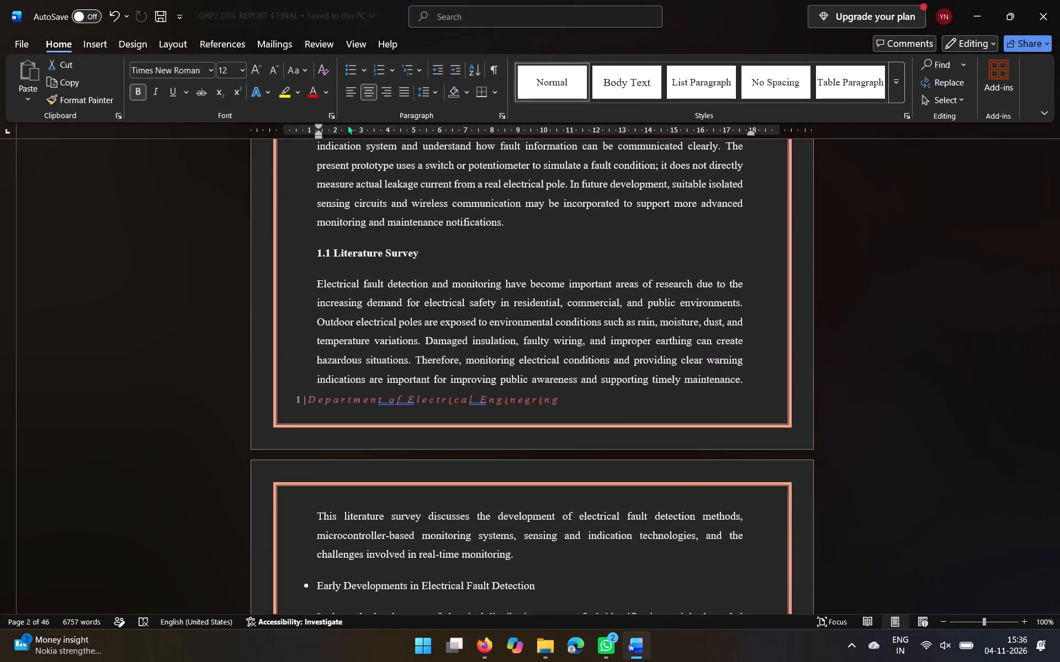
Search the computer for WhatsApp and switch to it.
type("whats")
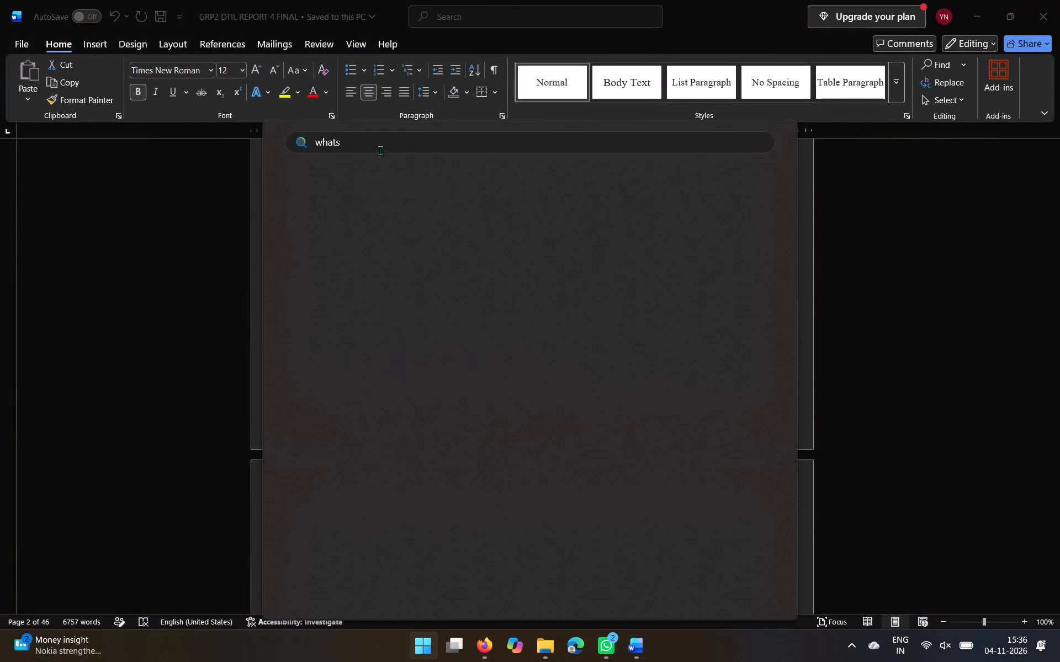
Return to the report in Word and reduce its window from full screen so WhatsApp shows behind it.
left_click(363, 8)
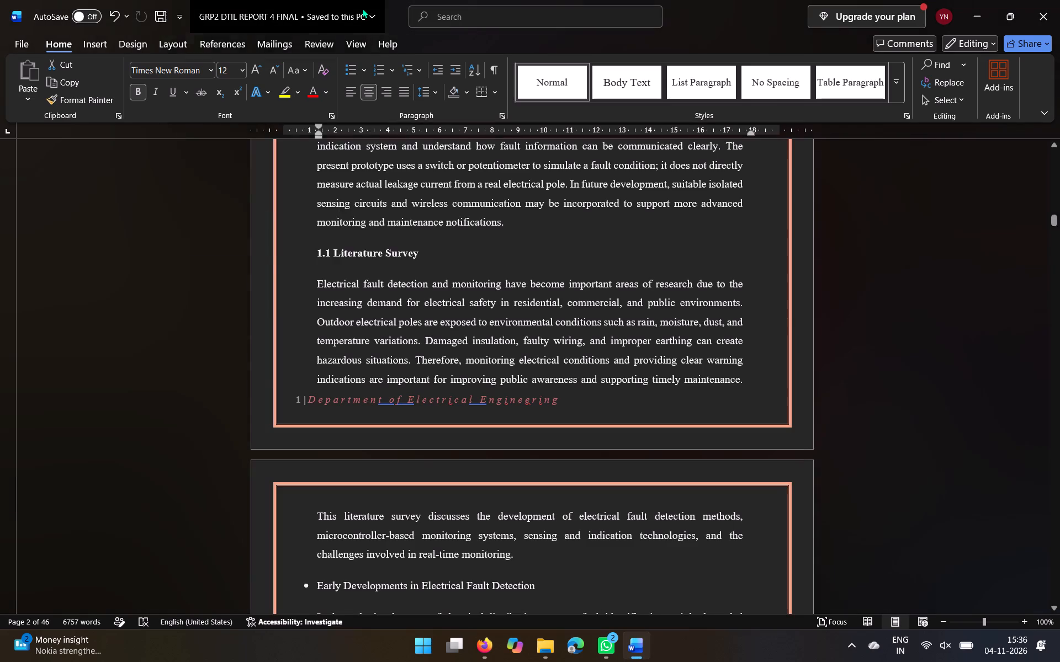
left_click(363, 8)
left_click(363, 8)
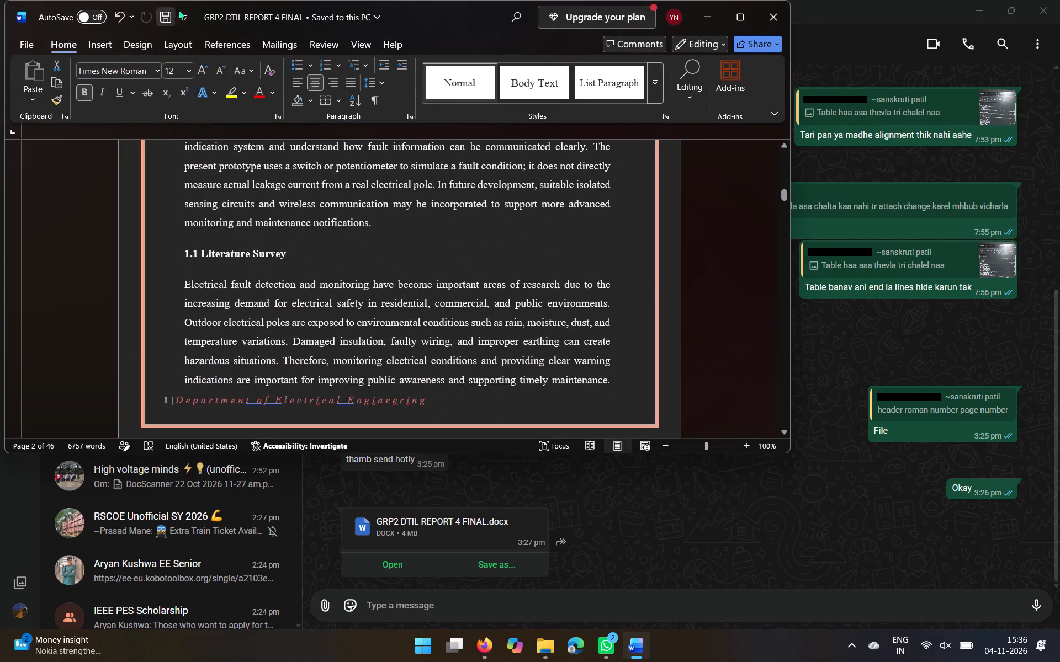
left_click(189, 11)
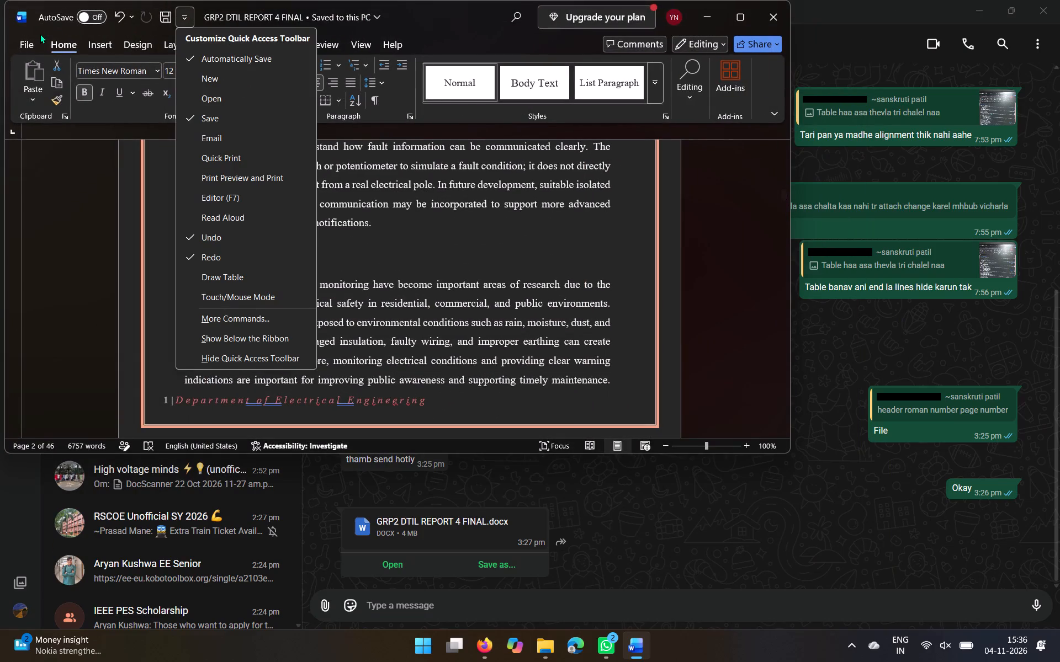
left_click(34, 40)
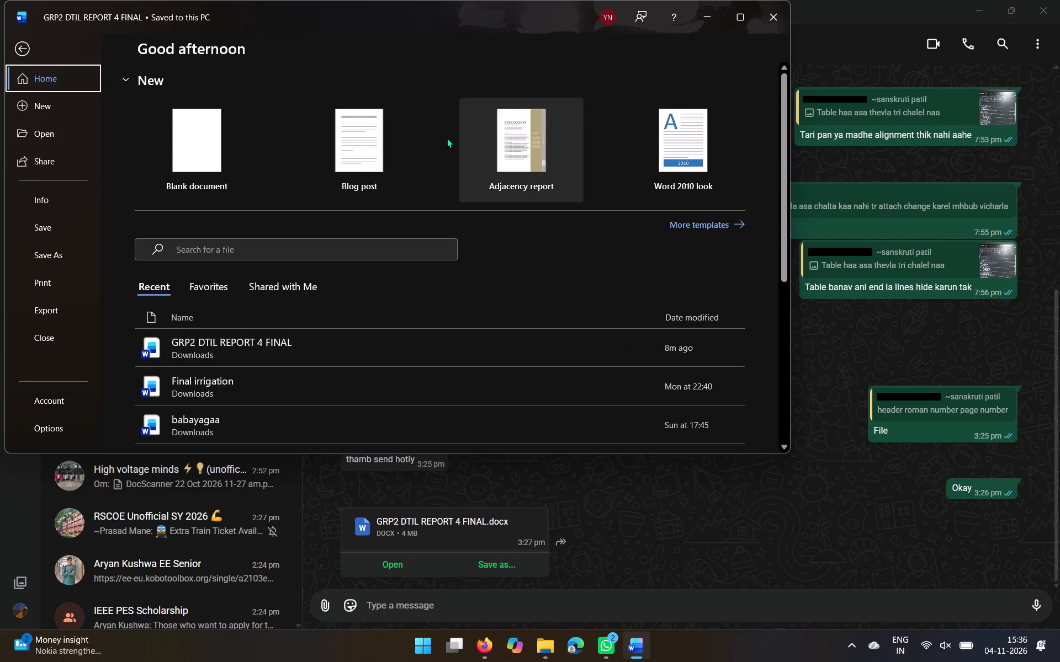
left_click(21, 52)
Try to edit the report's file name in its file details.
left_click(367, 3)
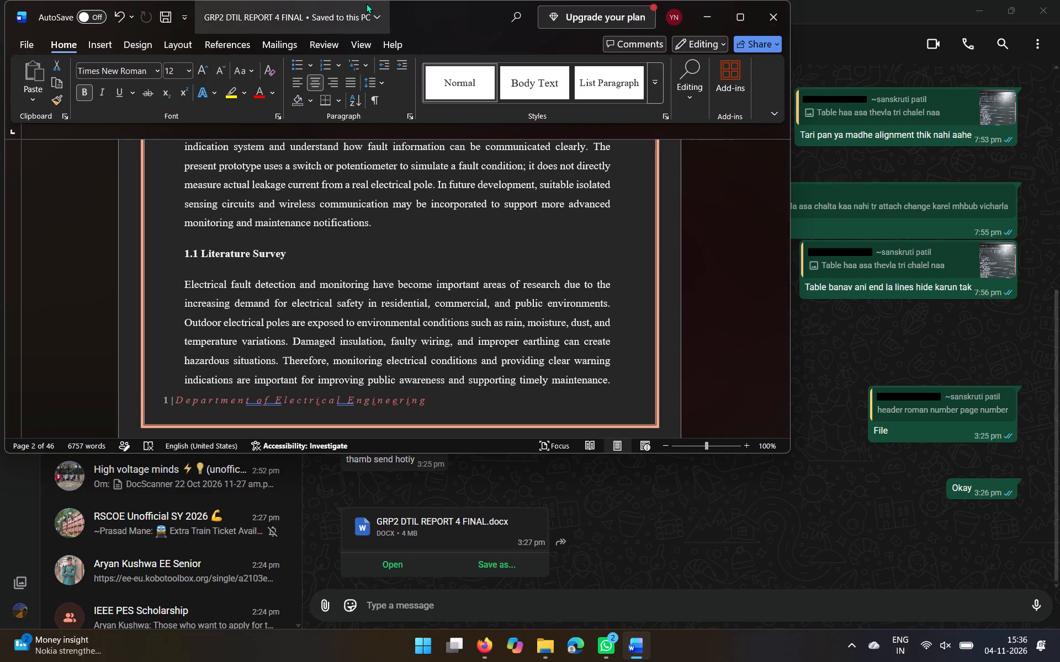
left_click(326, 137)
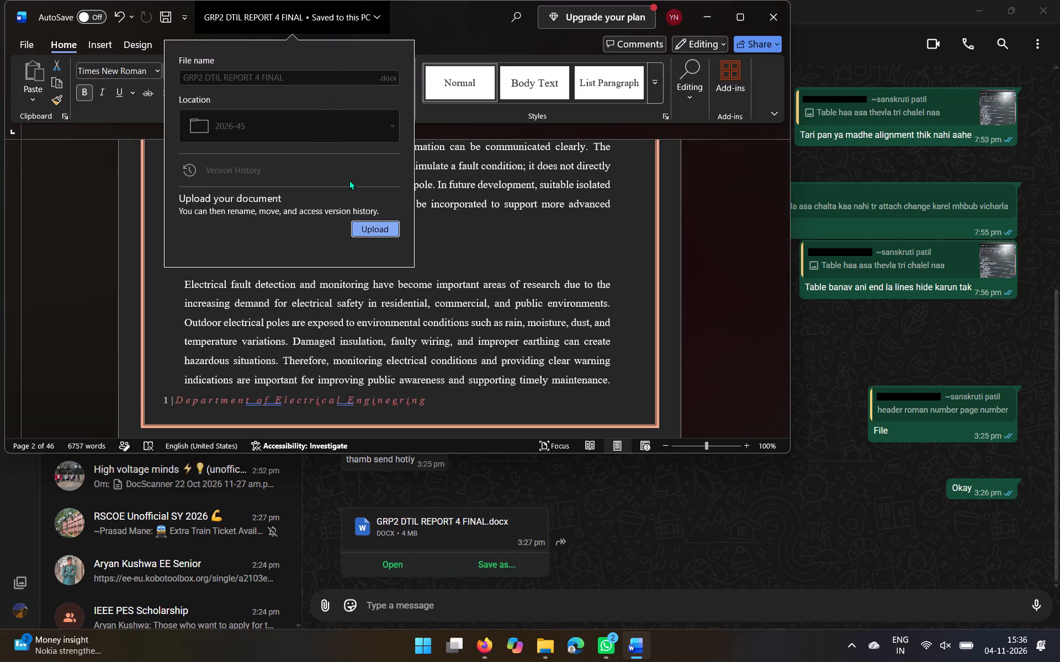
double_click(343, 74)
Save the report again under its existing name.
left_click(167, 16)
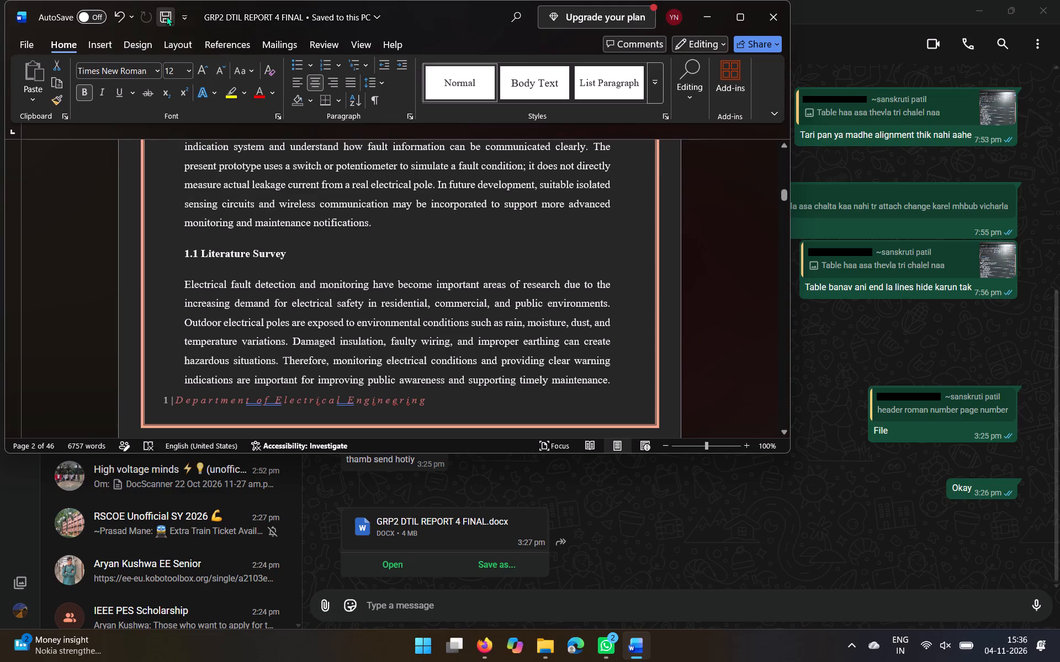
Save the report again from its Word window.
left_click(167, 16)
left_click(167, 16)
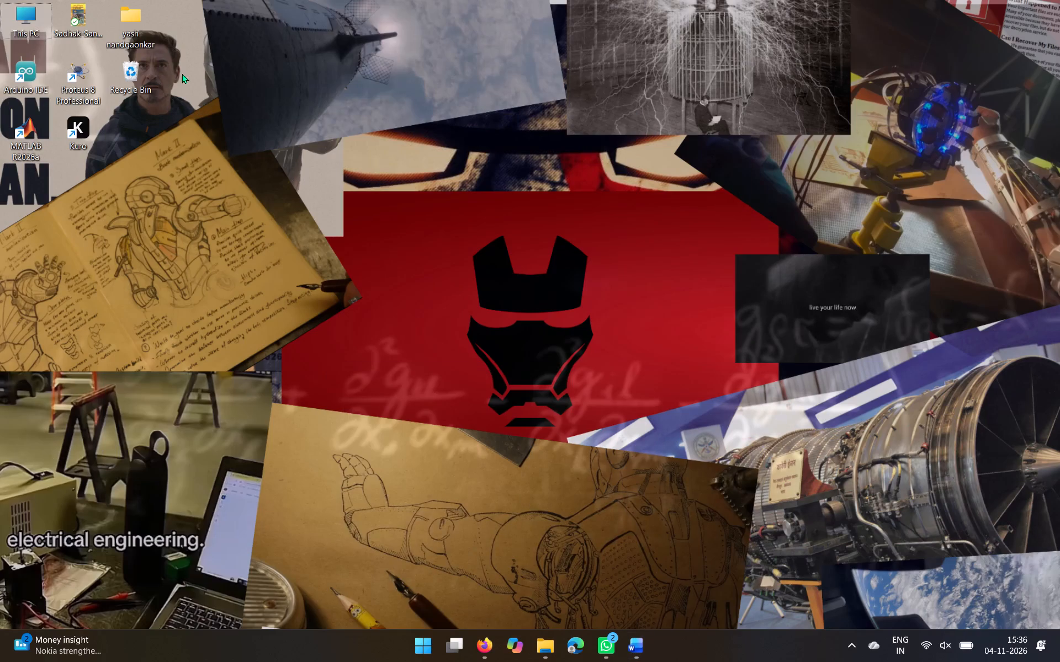
Open GRP2 DTIL REPORT 4 FINAL from the Downloads folder, check its front-matter footers, and close that copy.
double_click(15, 23)
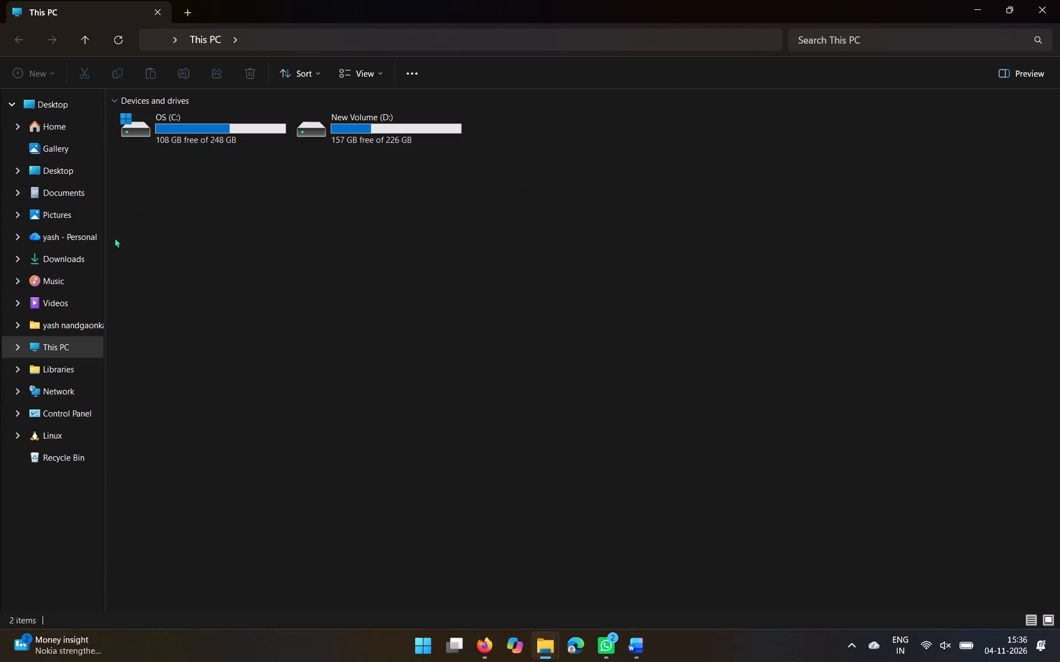
left_click(95, 256)
double_click(196, 131)
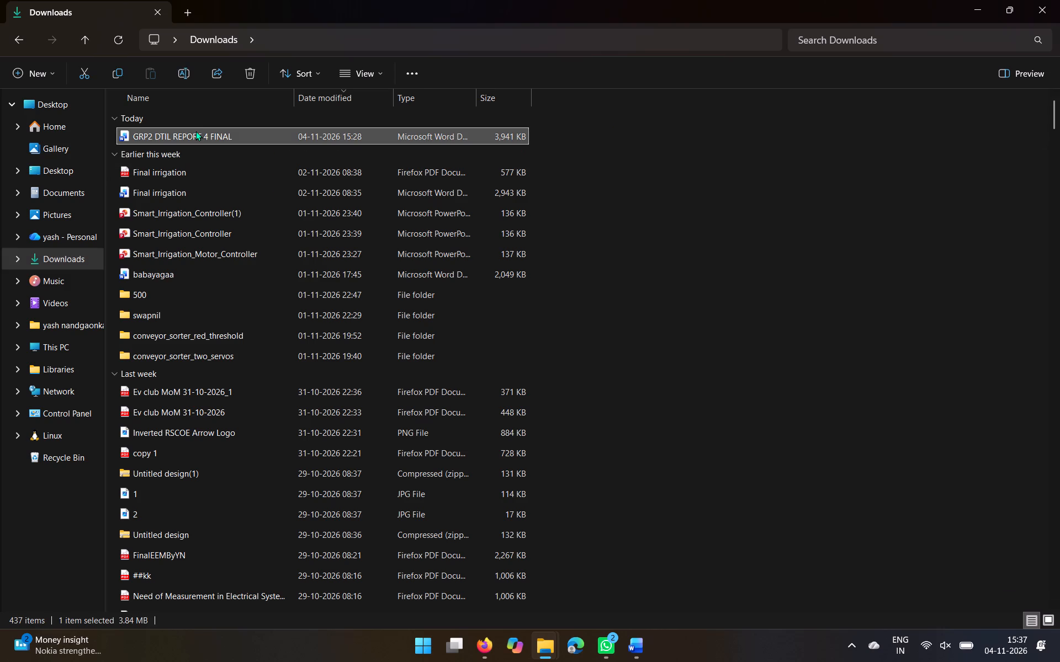
scroll(255, 216, "down", 1)
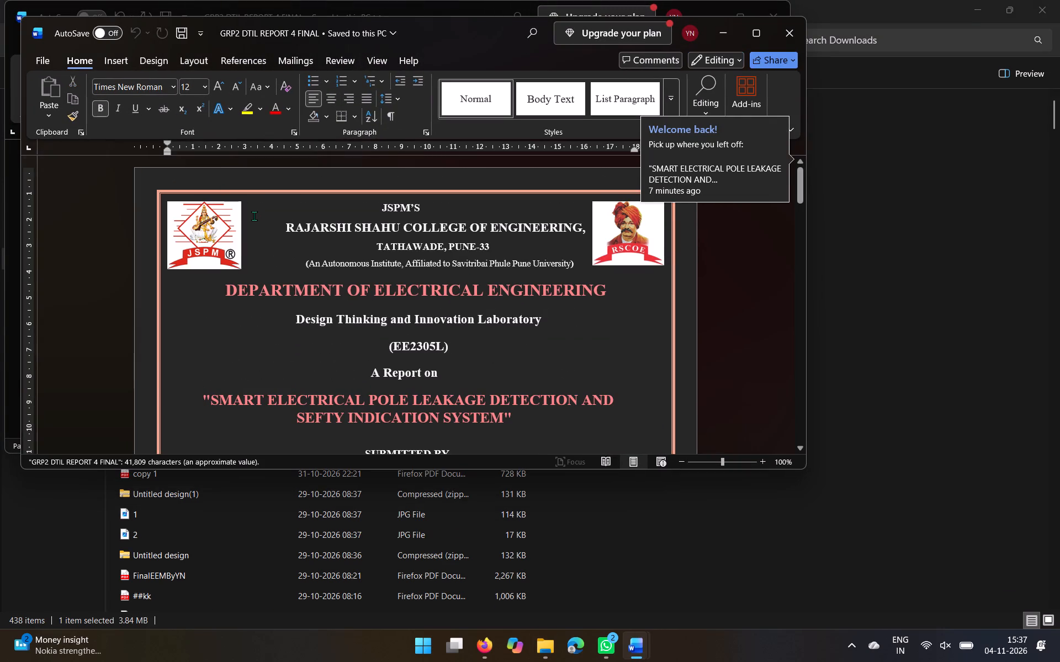
scroll(255, 216, "down", 4)
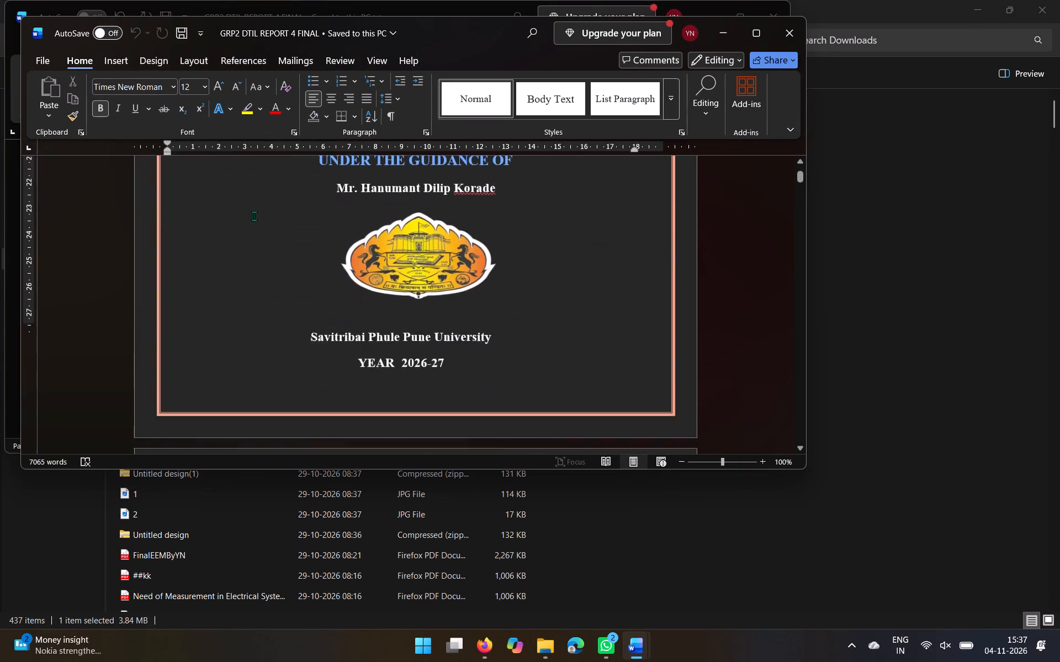
scroll(255, 216, "down", 5)
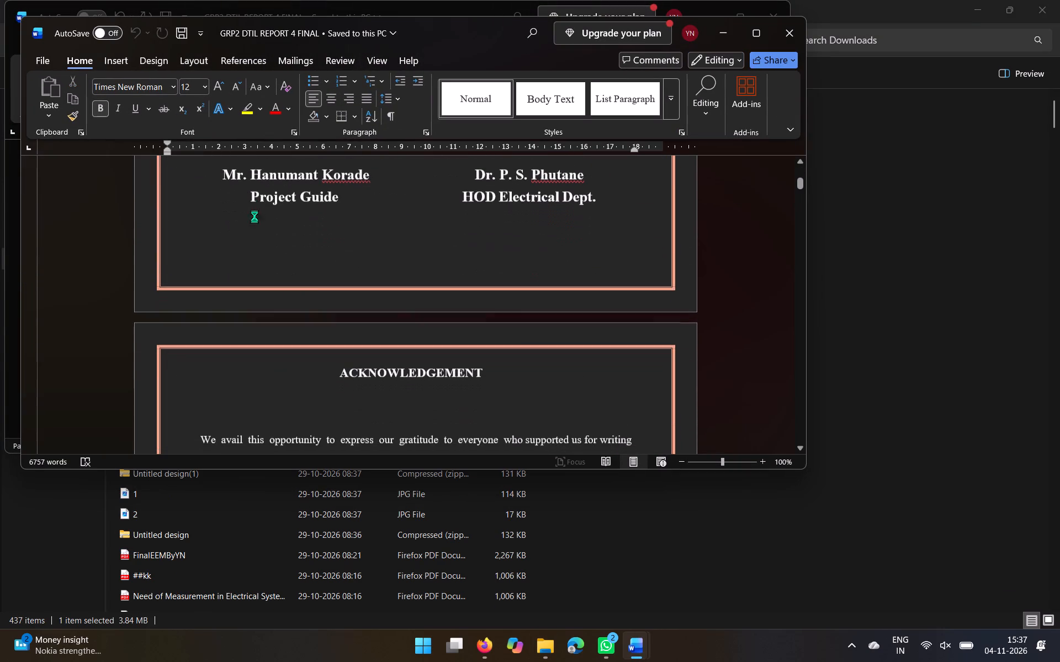
scroll(625, 301, "down", 6)
left_click(787, 37)
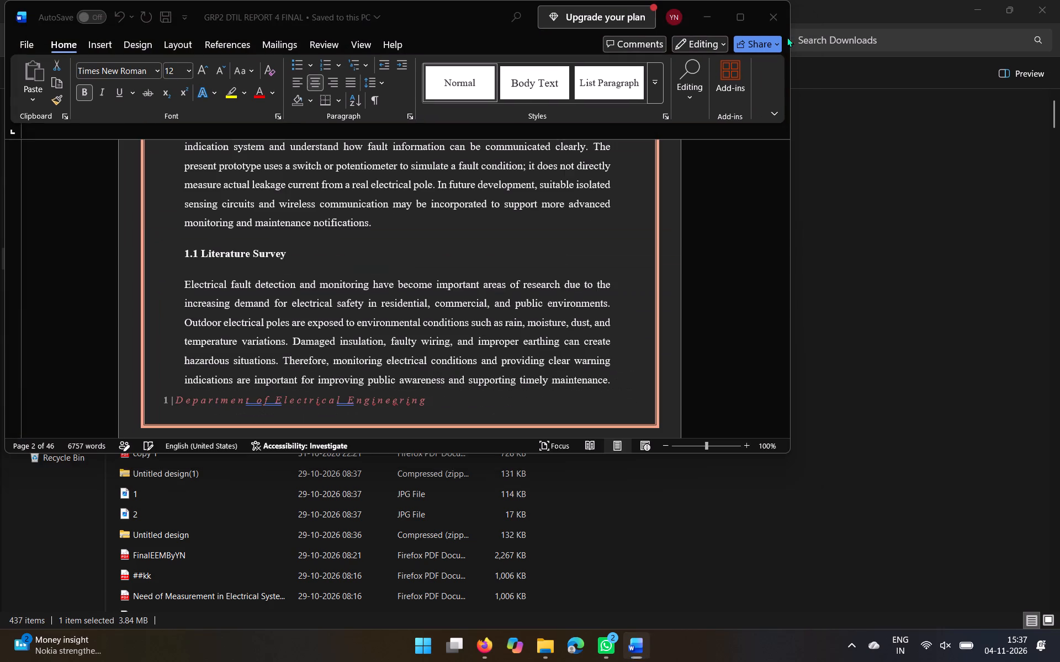
Maximize the edited report's window and examine its file name and save location.
left_click_drag(455, 19, 493, 0)
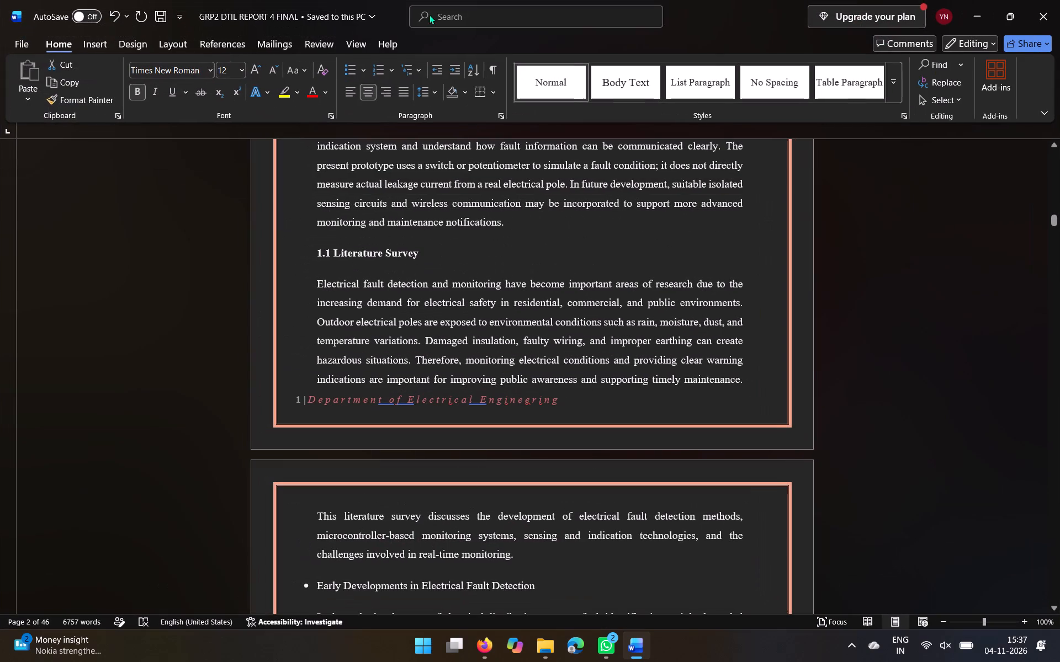
left_click(357, 13)
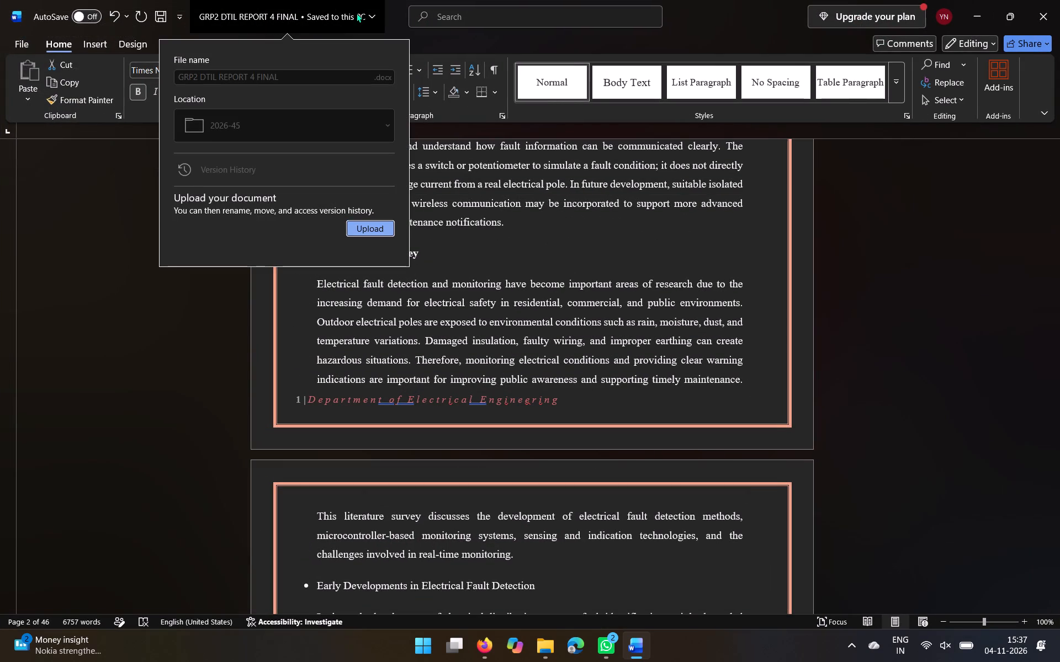
left_click(124, 284)
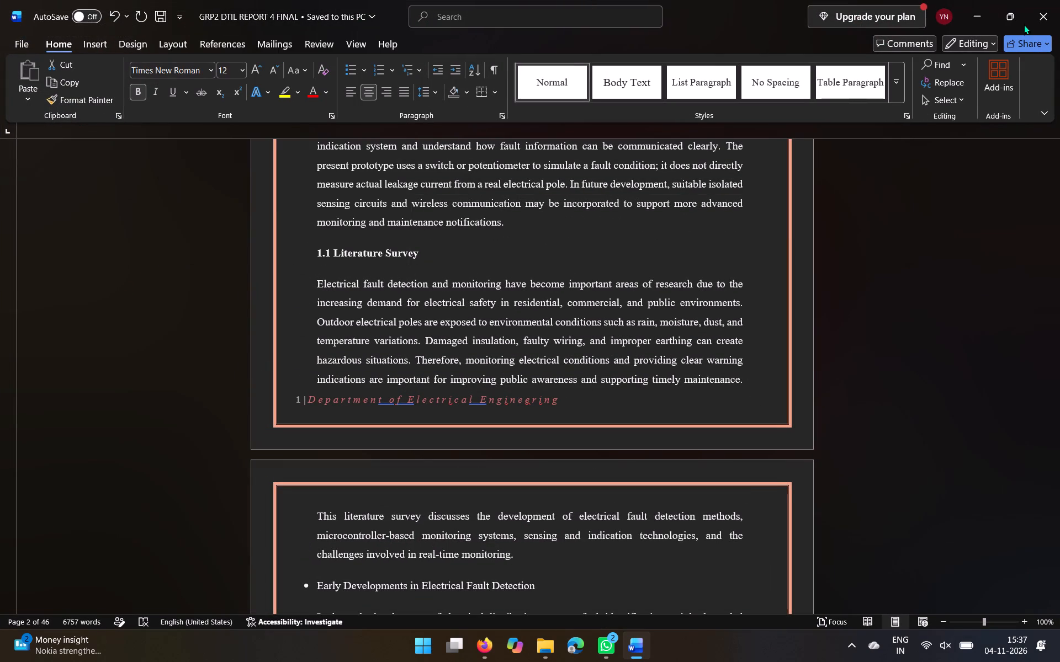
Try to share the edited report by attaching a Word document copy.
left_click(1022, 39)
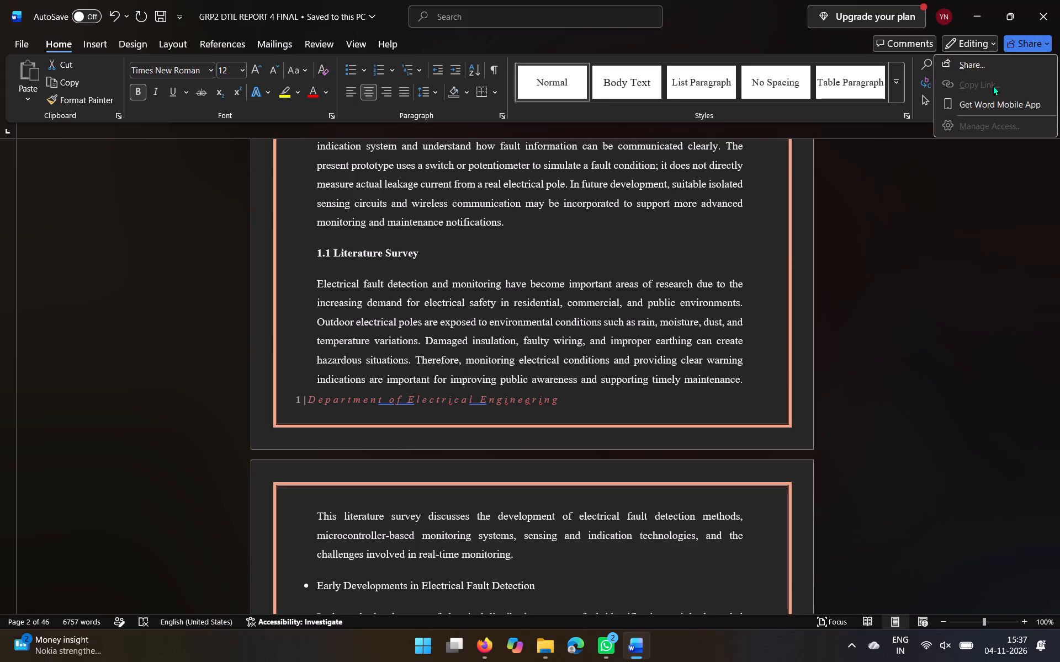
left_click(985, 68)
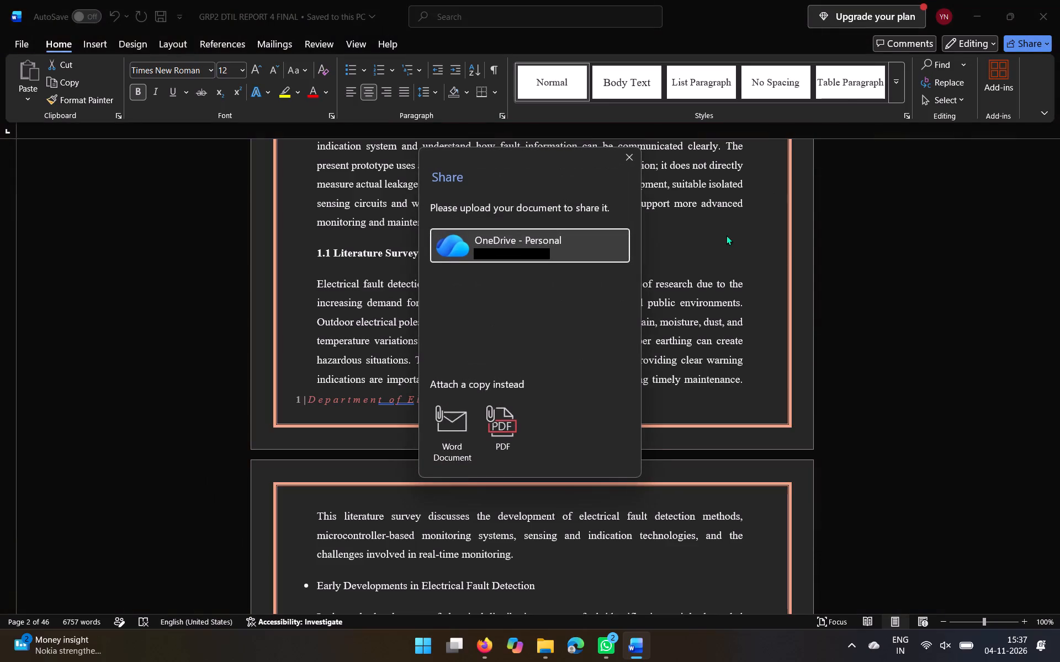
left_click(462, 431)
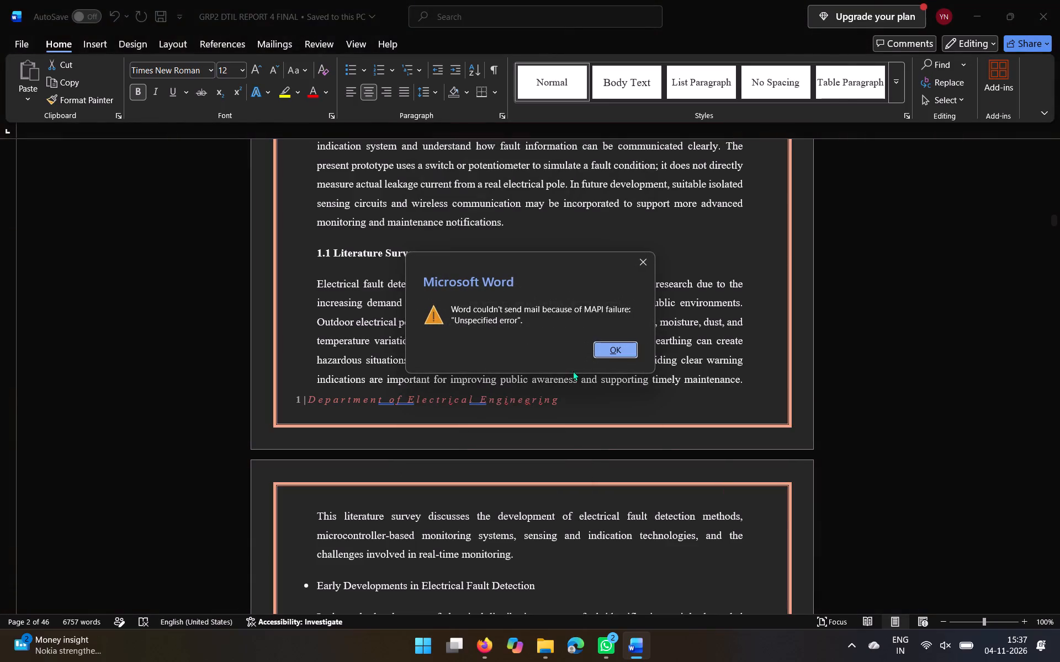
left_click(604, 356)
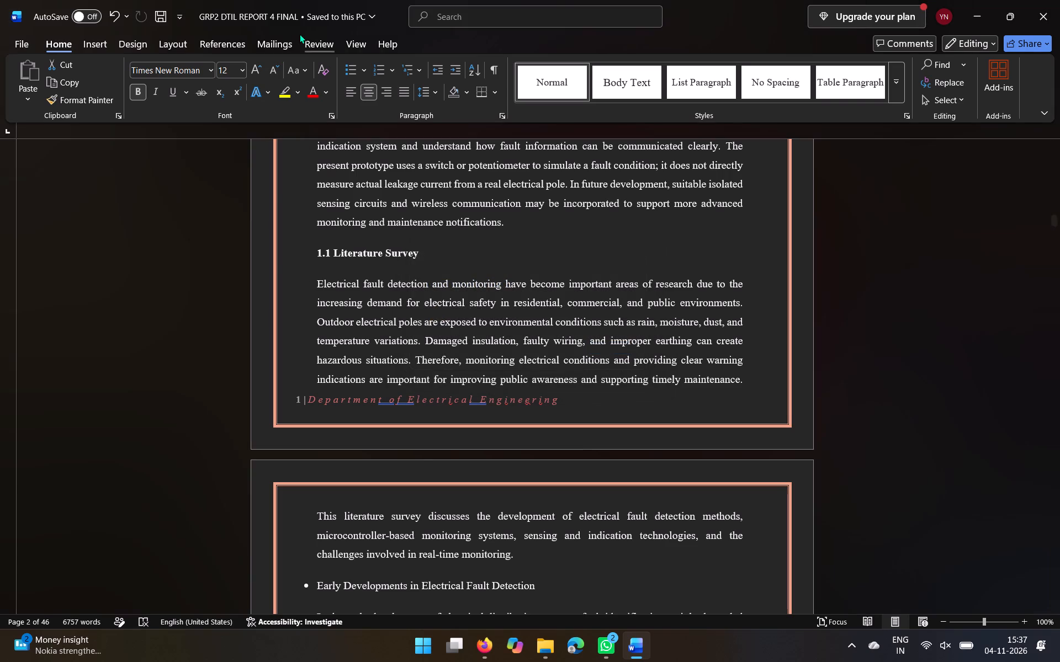
Examine the edited report's file name and save location again.
left_click(292, 25)
left_click(263, 76)
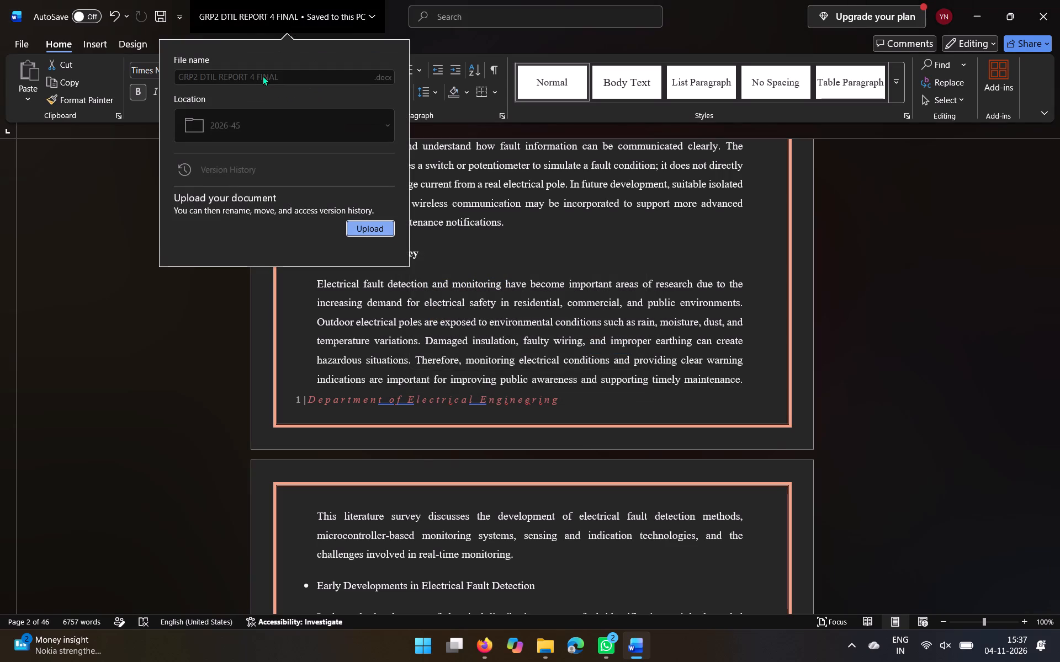
Open the recent GRP2 DTIL REPORT 4 FINAL from Downloads, check the footers of its front-matter pages, and close that copy.
left_click(22, 42)
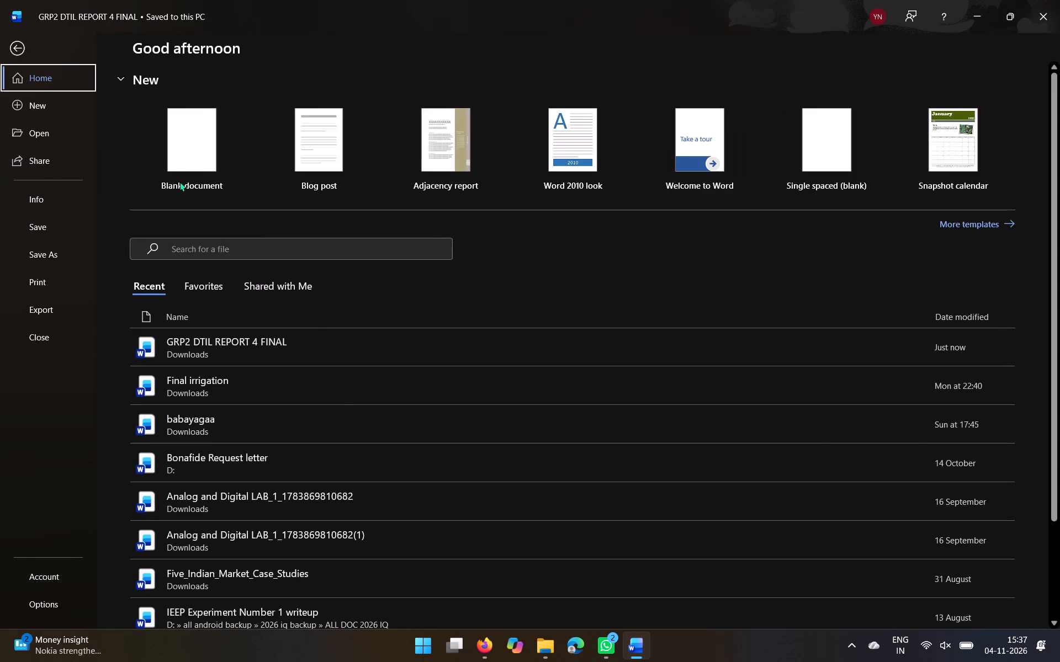
double_click(299, 359)
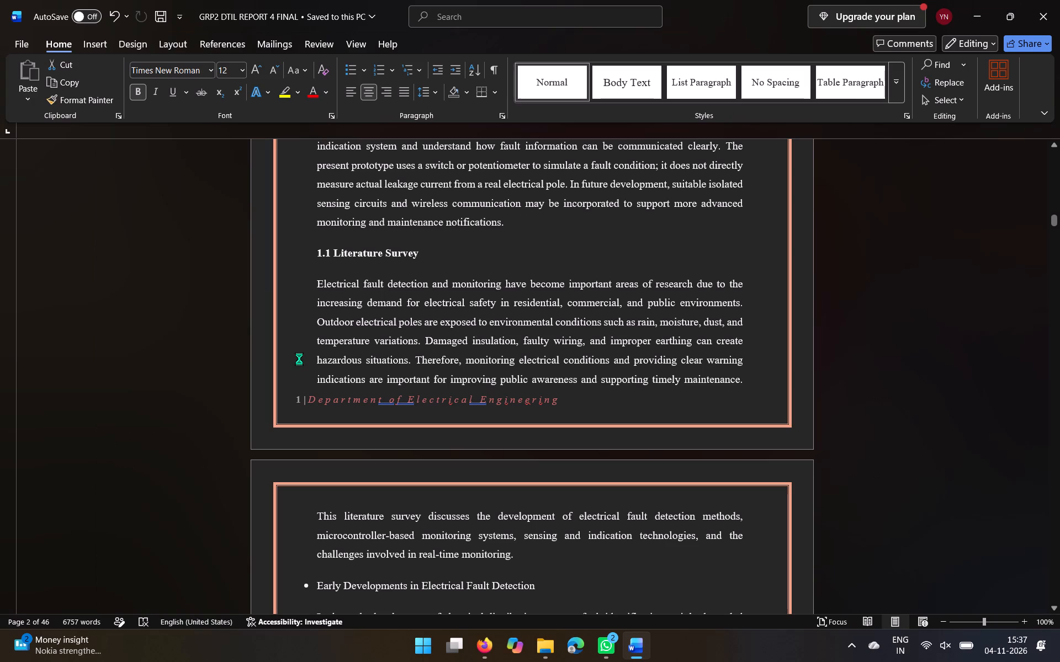
scroll(397, 346, "down", 5)
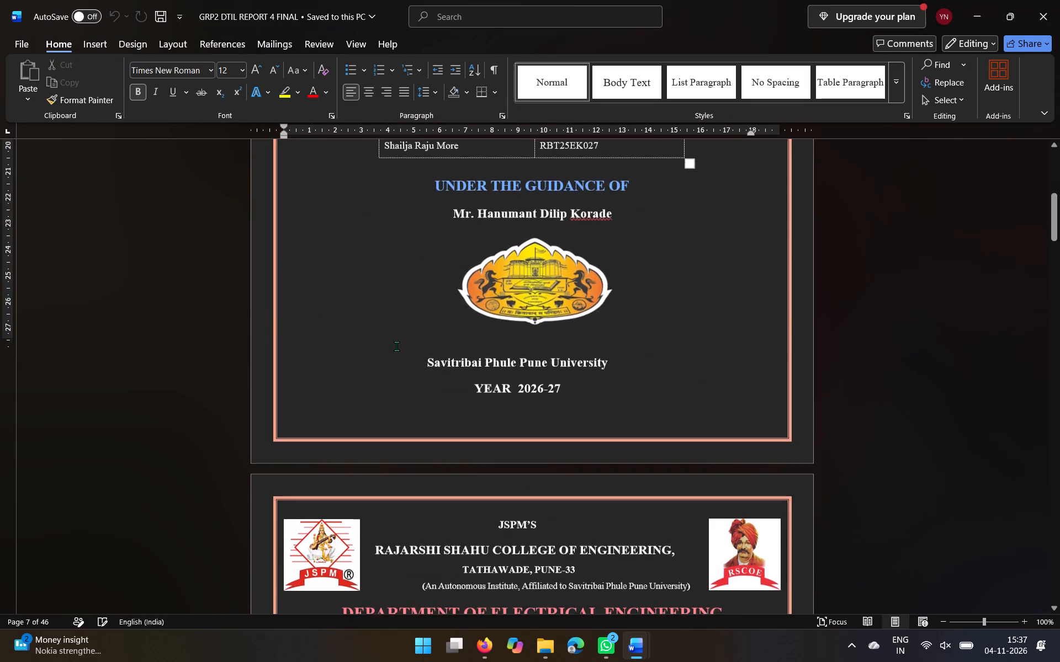
scroll(397, 346, "down", 12)
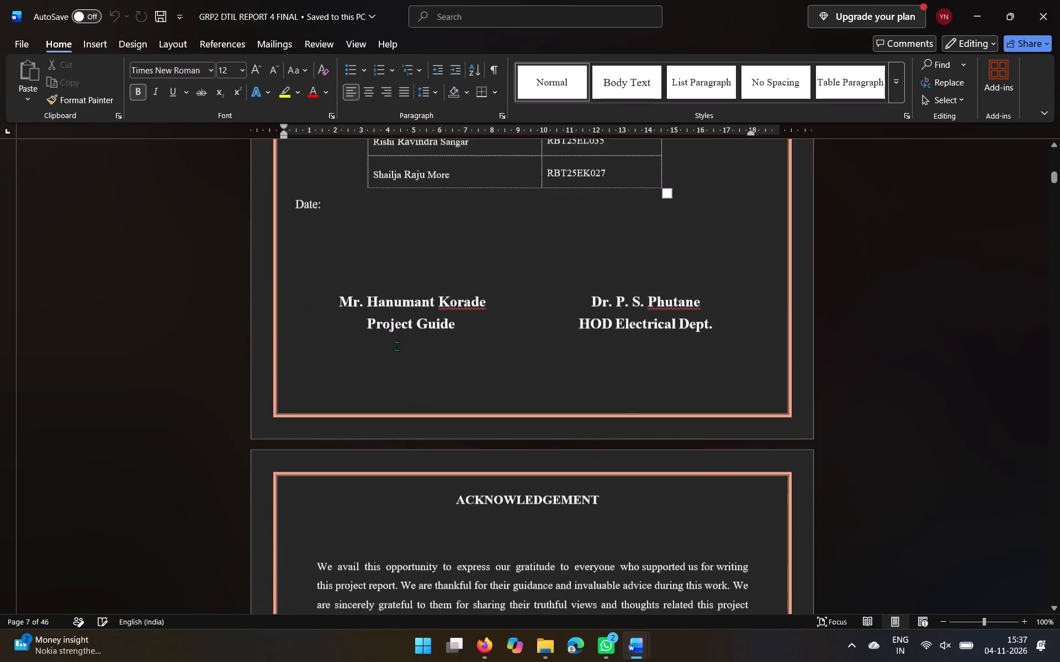
scroll(397, 346, "down", 5)
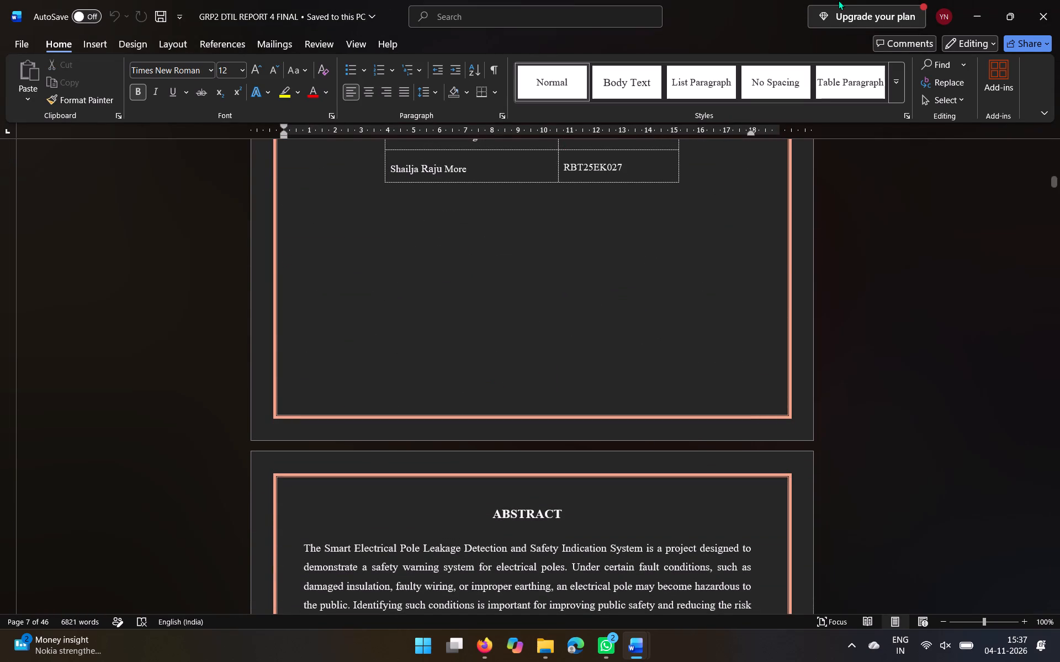
left_click(1059, 0)
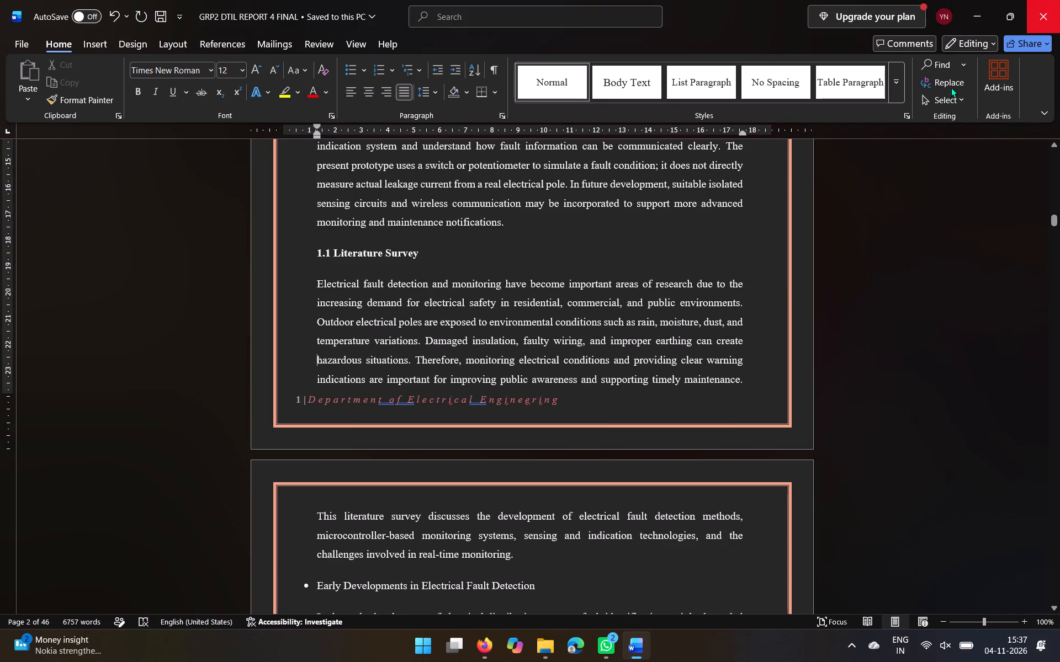
Check the department footers and Roman page numbers on the edited report's front-matter pages, back to the Acknowledgement.
scroll(728, 418, "up", 7)
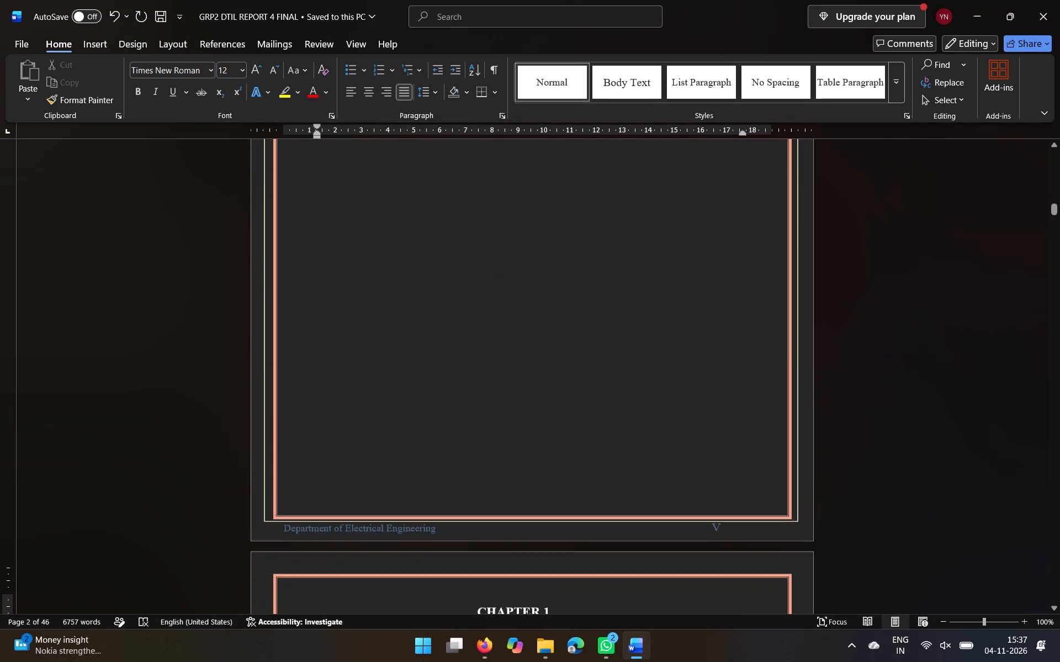
scroll(728, 418, "up", 9)
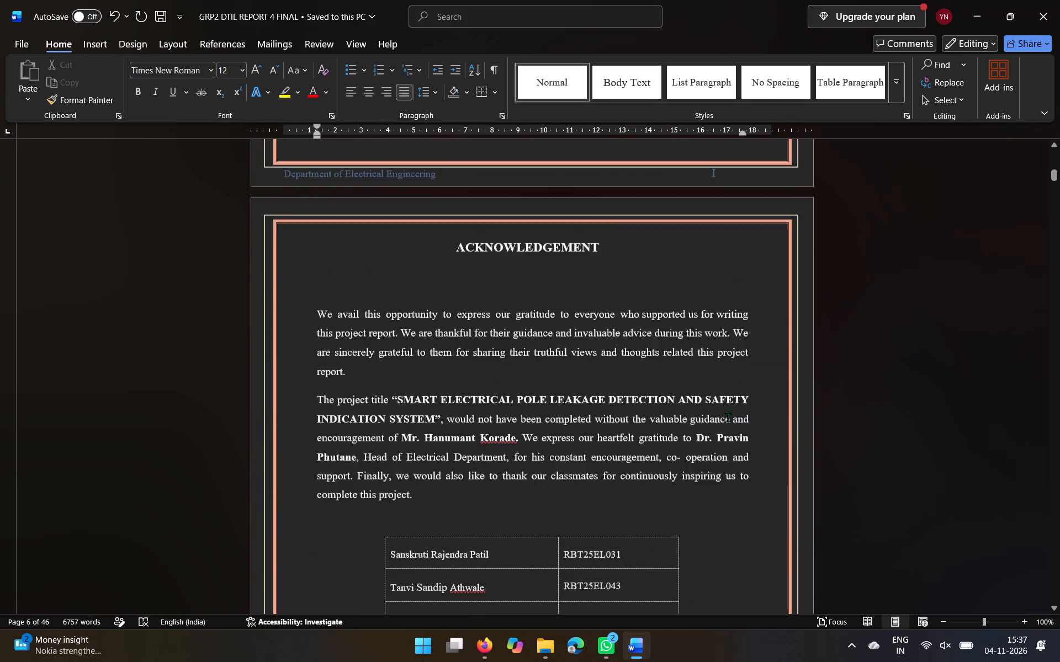
scroll(728, 418, "up", 4)
scroll(728, 418, "down", 3)
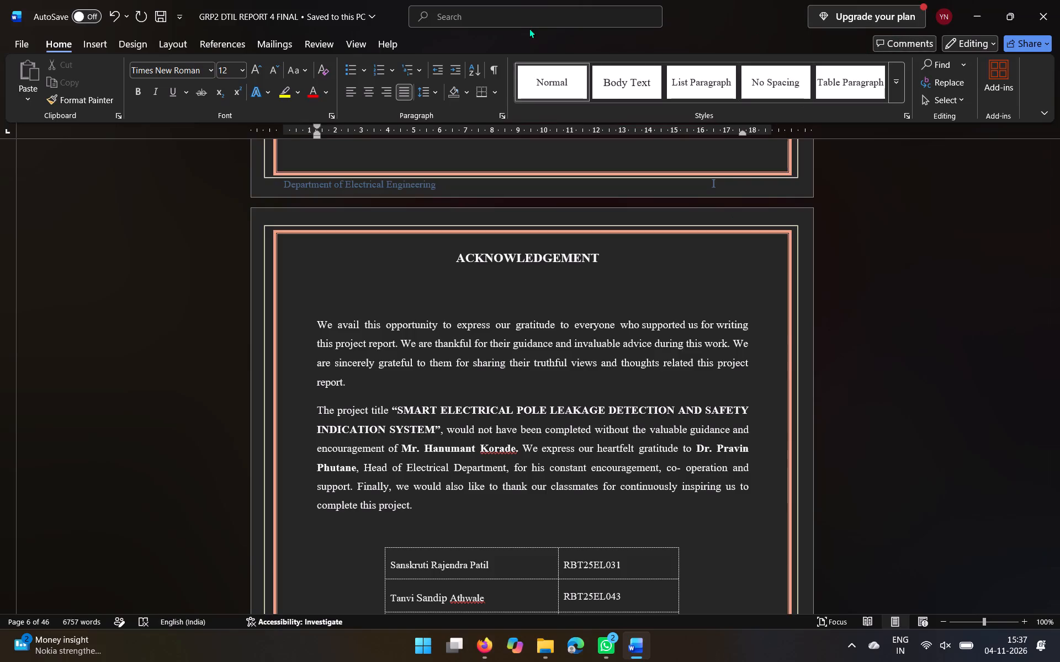
Turn on AutoSave for the edited report by uploading it to OneDrive - Personal.
left_click(328, 18)
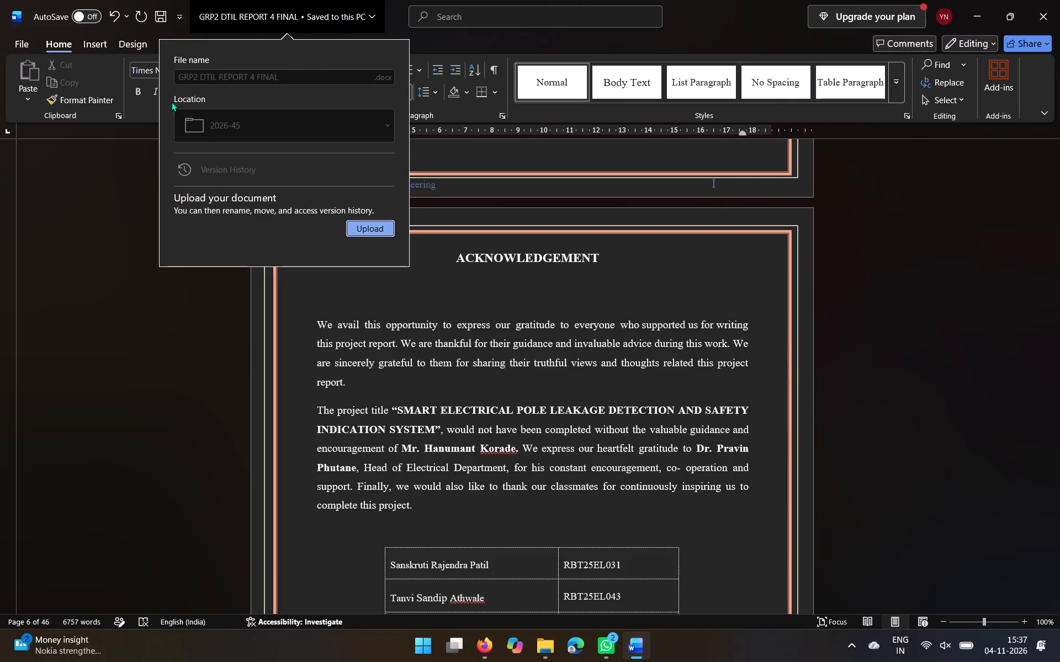
left_click(81, 19)
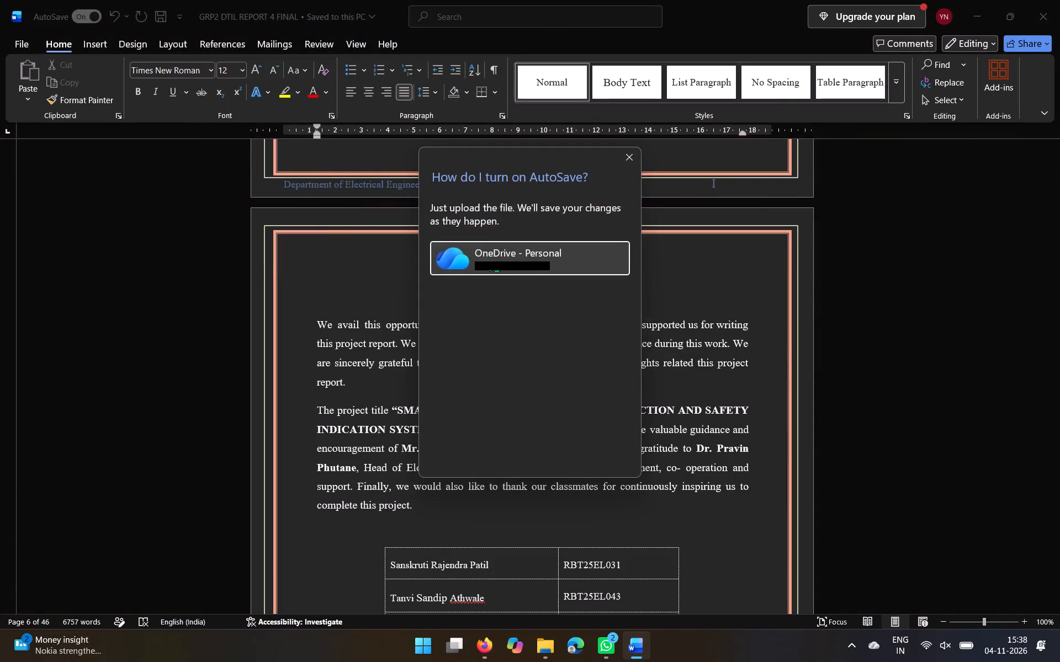
left_click(486, 261)
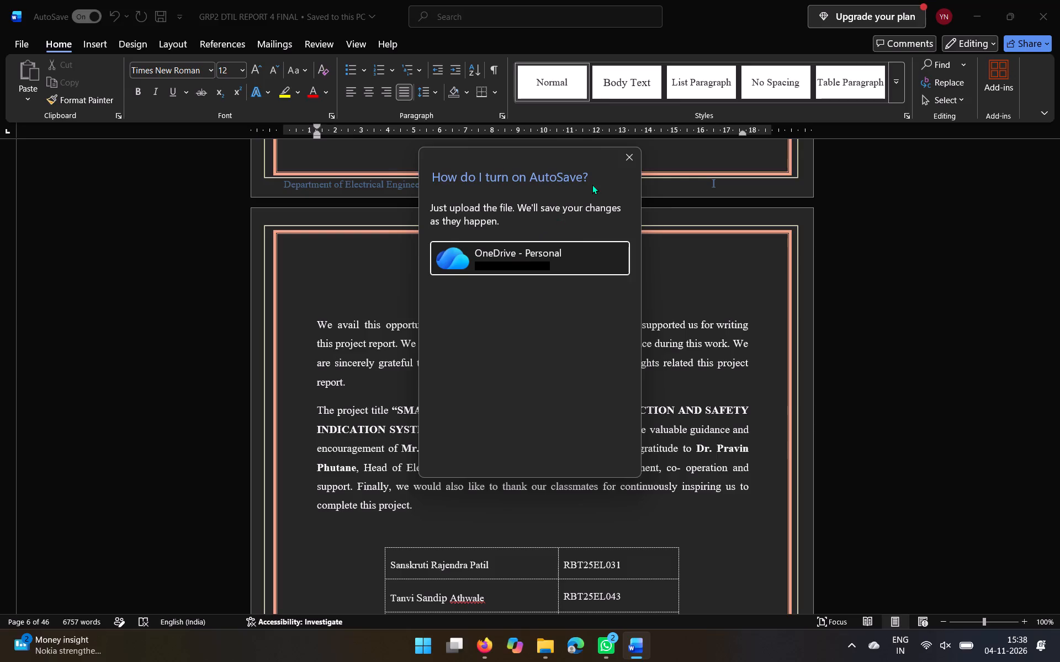
left_click_drag(568, 250, 560, 265)
double_click(560, 265)
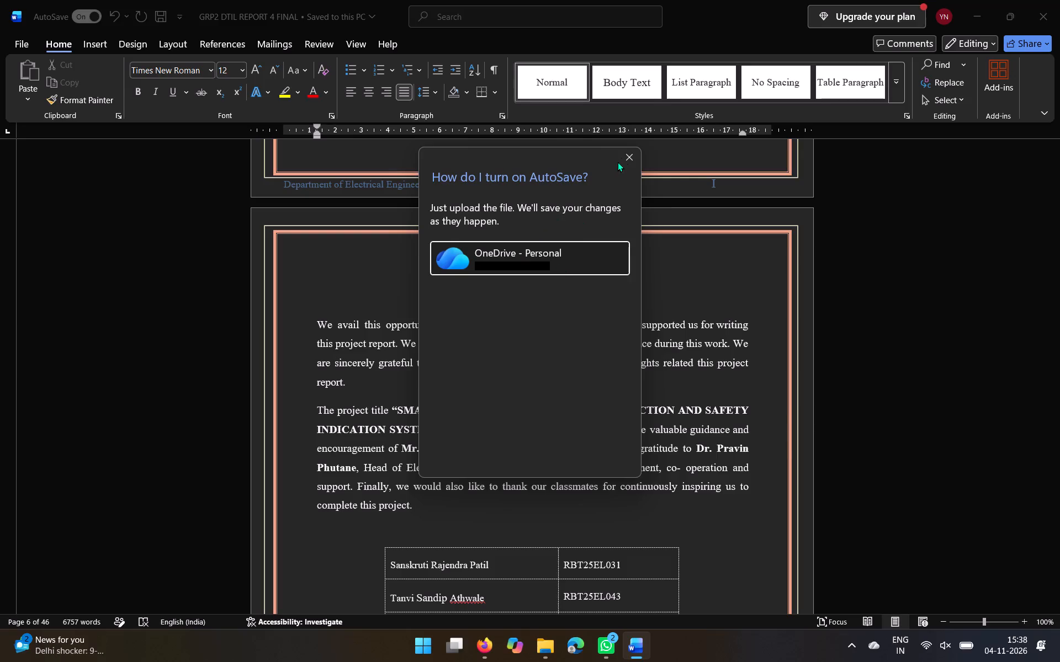
left_click(624, 152)
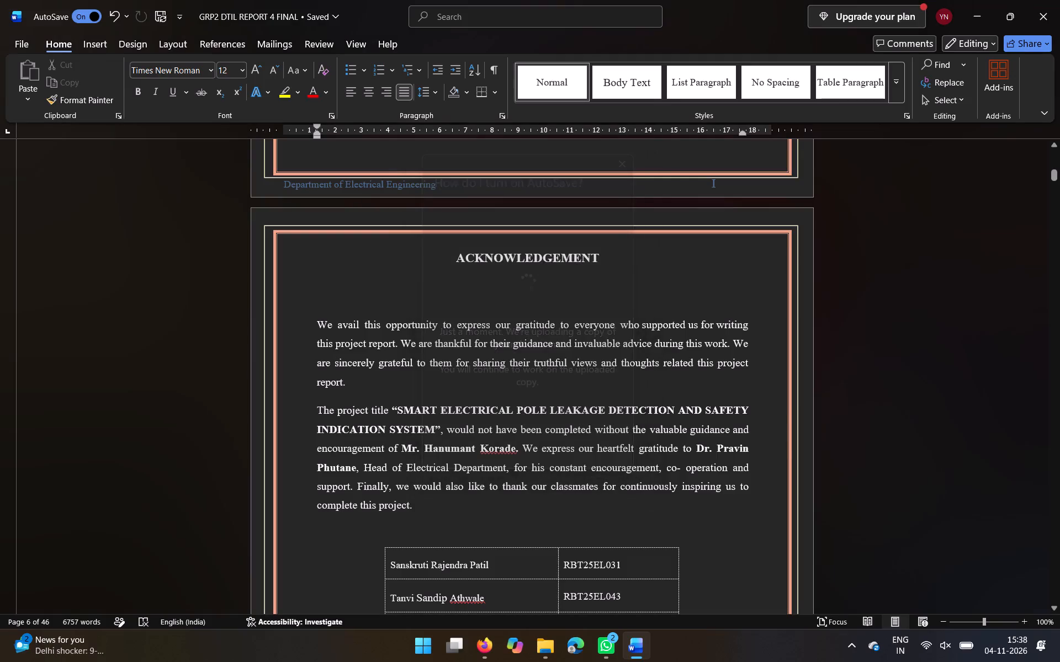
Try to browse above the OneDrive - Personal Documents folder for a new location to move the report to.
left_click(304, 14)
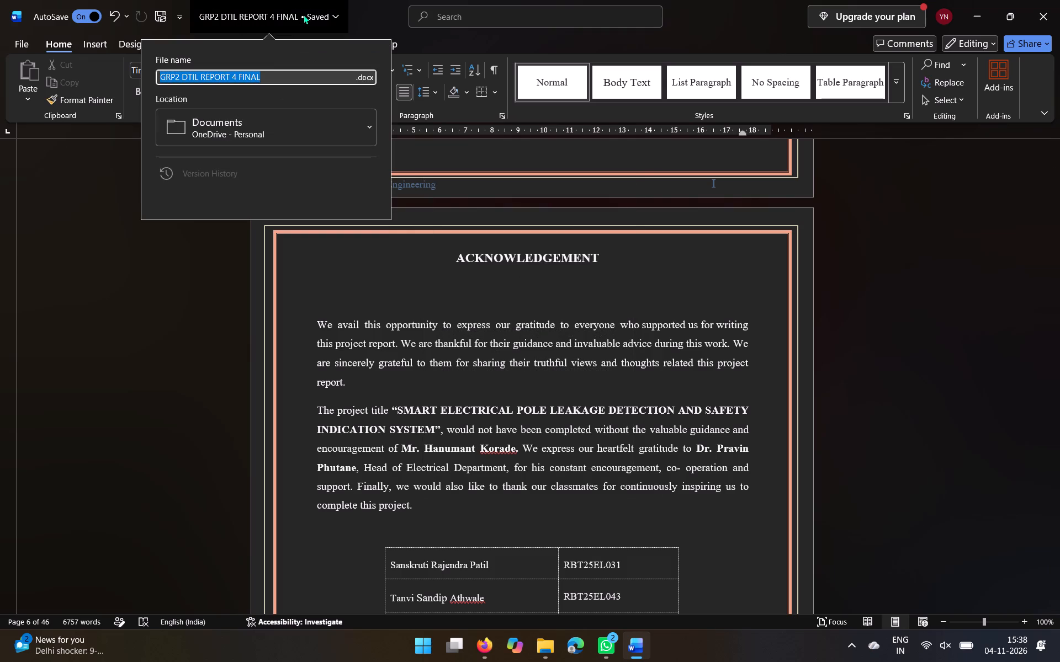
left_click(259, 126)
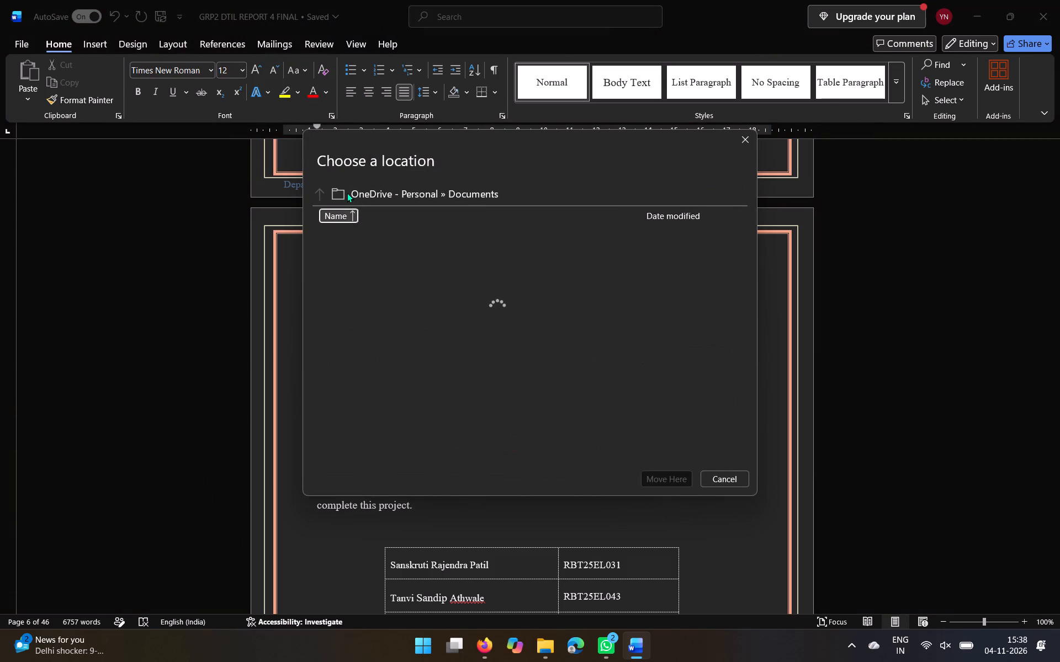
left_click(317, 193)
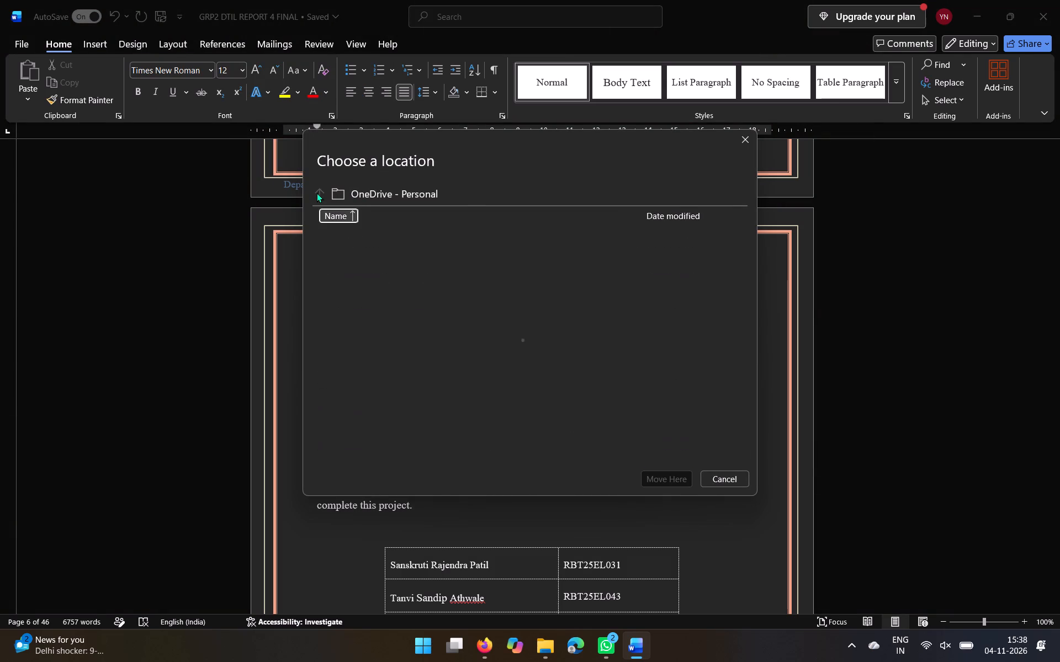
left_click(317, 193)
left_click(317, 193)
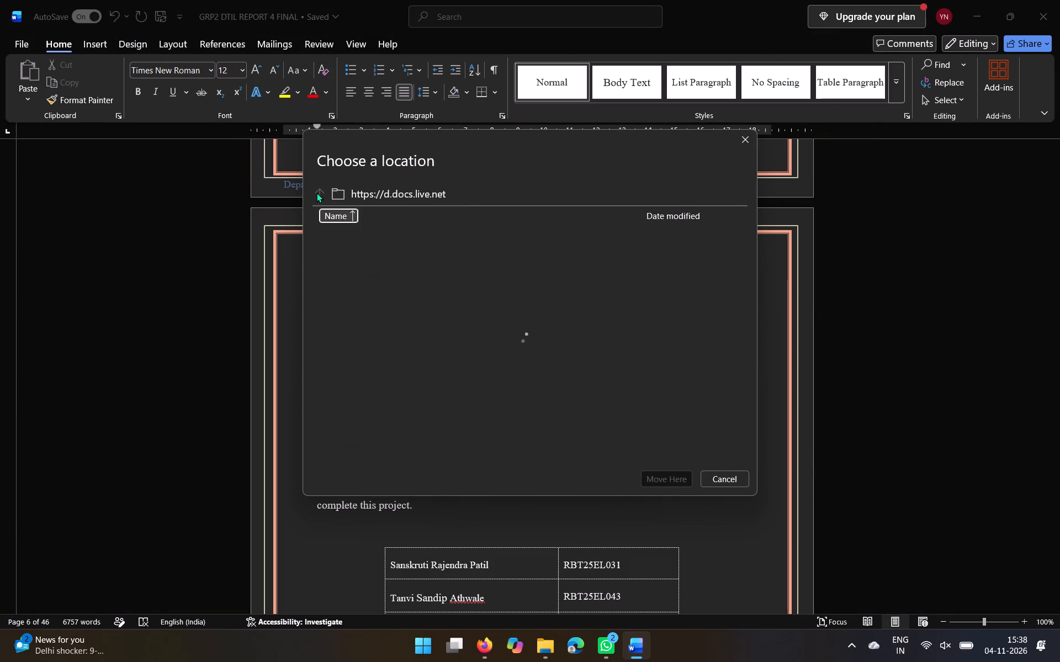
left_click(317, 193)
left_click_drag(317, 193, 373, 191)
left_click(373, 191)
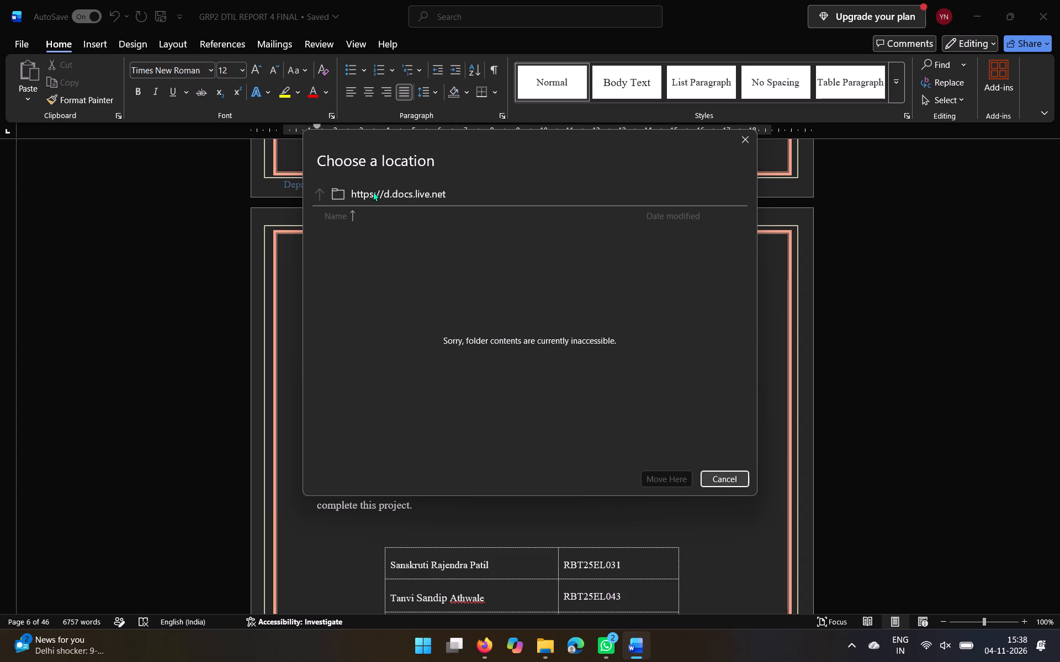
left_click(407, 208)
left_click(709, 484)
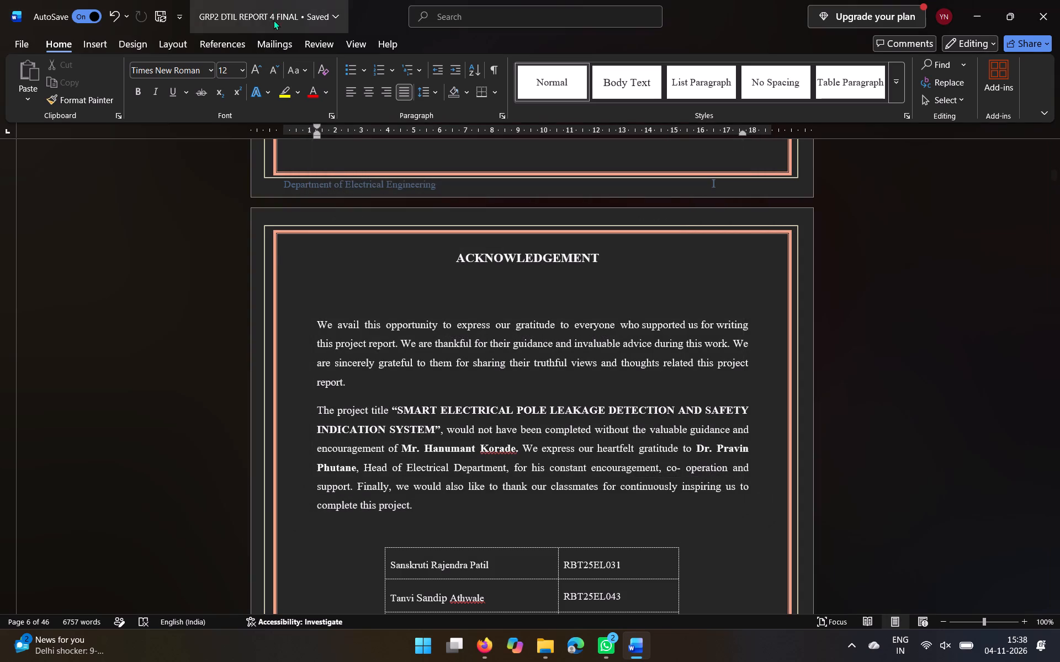
Move the uploaded report to the Documents folder in OneDrive - Personal.
left_click(269, 7)
left_click(325, 120)
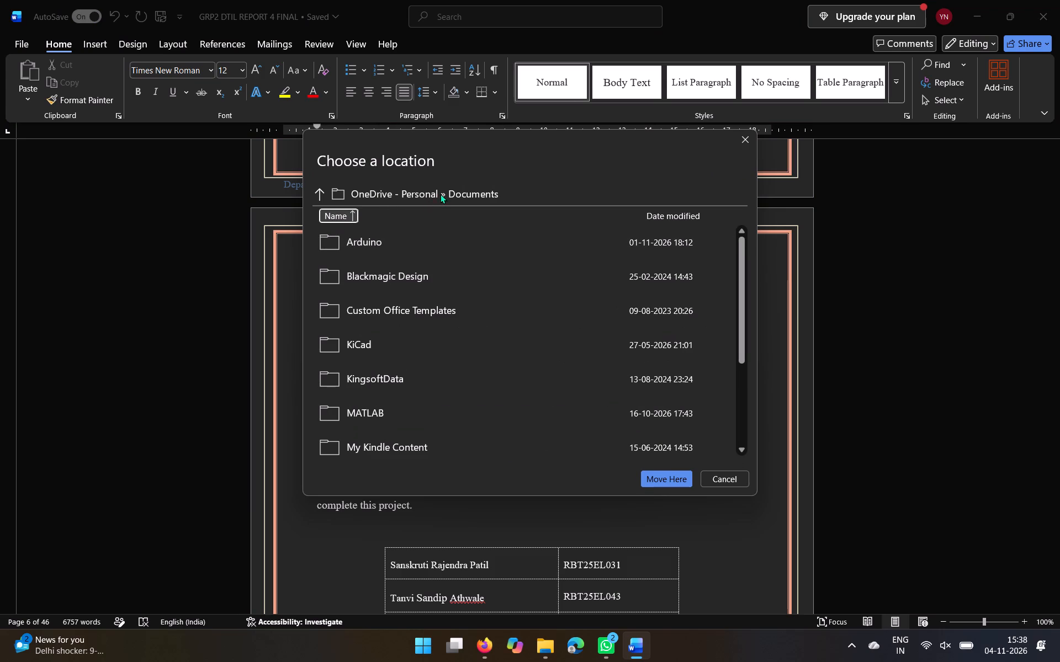
left_click(454, 191)
scroll(580, 388, "down", 5)
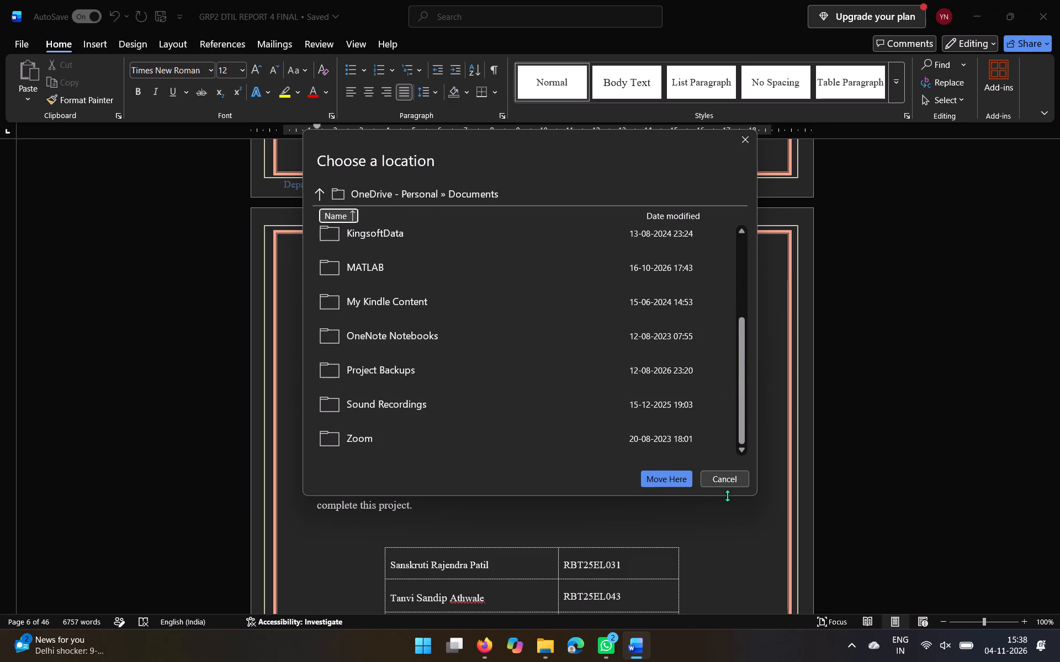
left_click(679, 474)
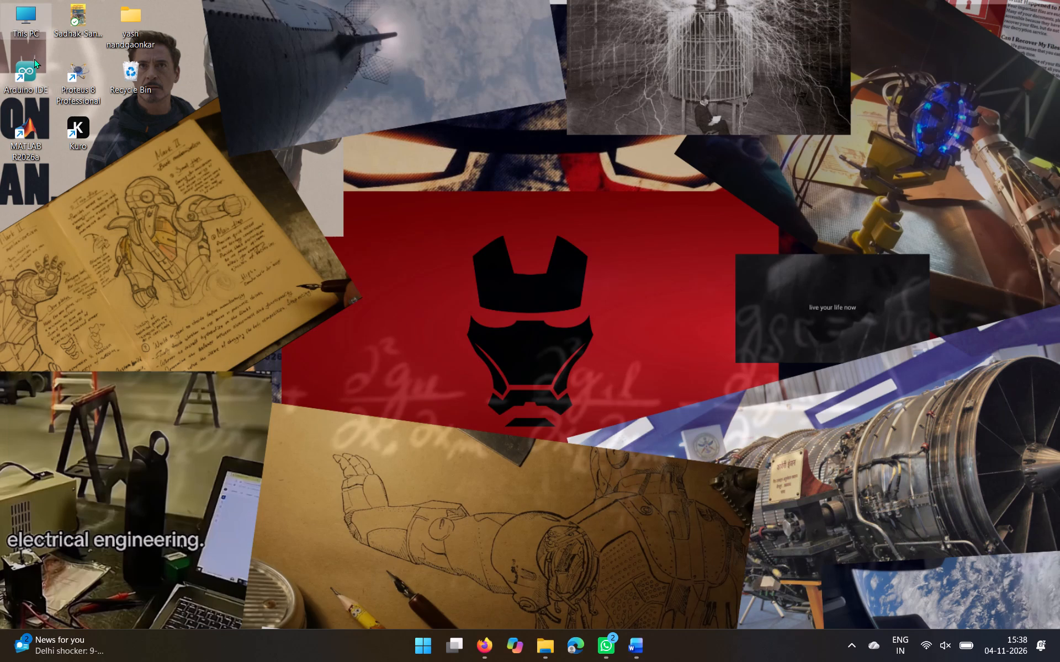
Open the Documents folder of OneDrive - Personal in File Explorer and find the GRP2 DTIL REPORT 4 FINAL file.
double_click(34, 58)
double_click(30, 41)
double_click(30, 19)
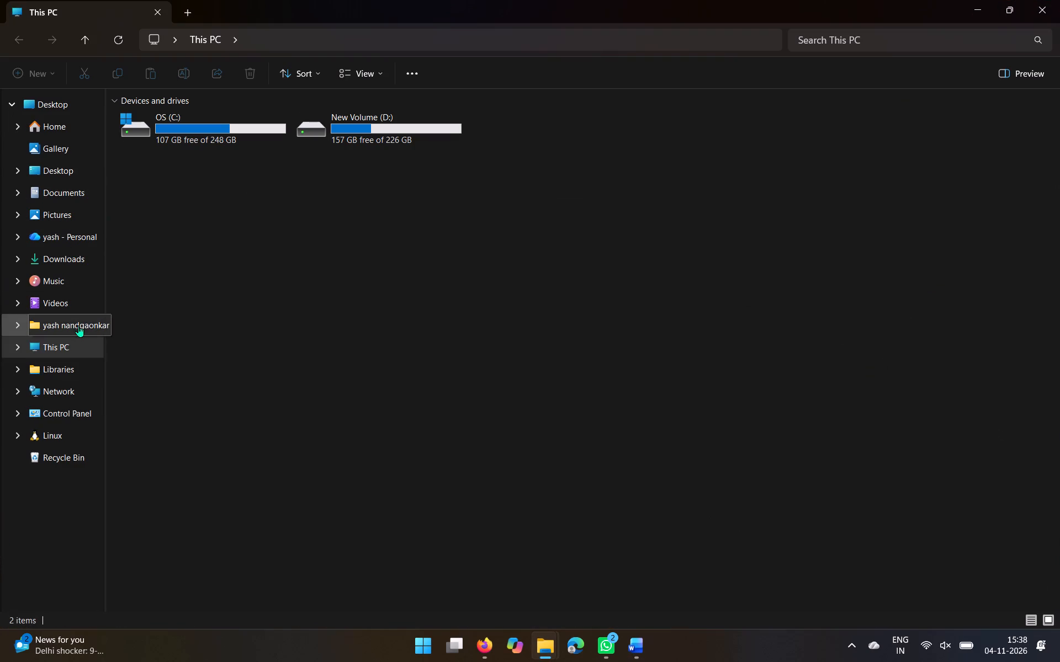
left_click(65, 228)
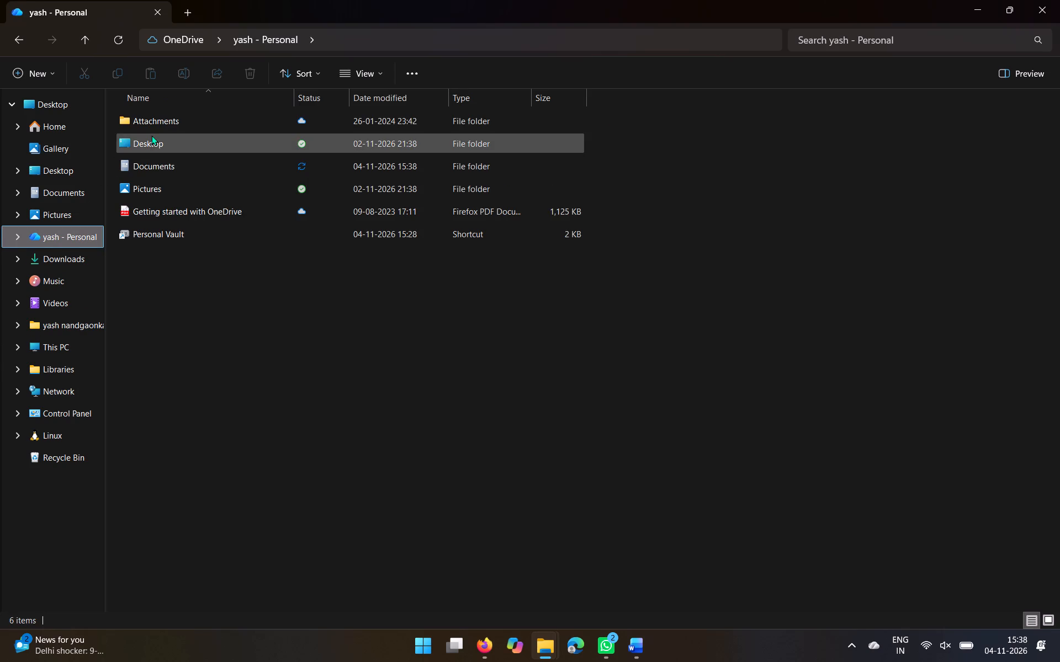
double_click(147, 162)
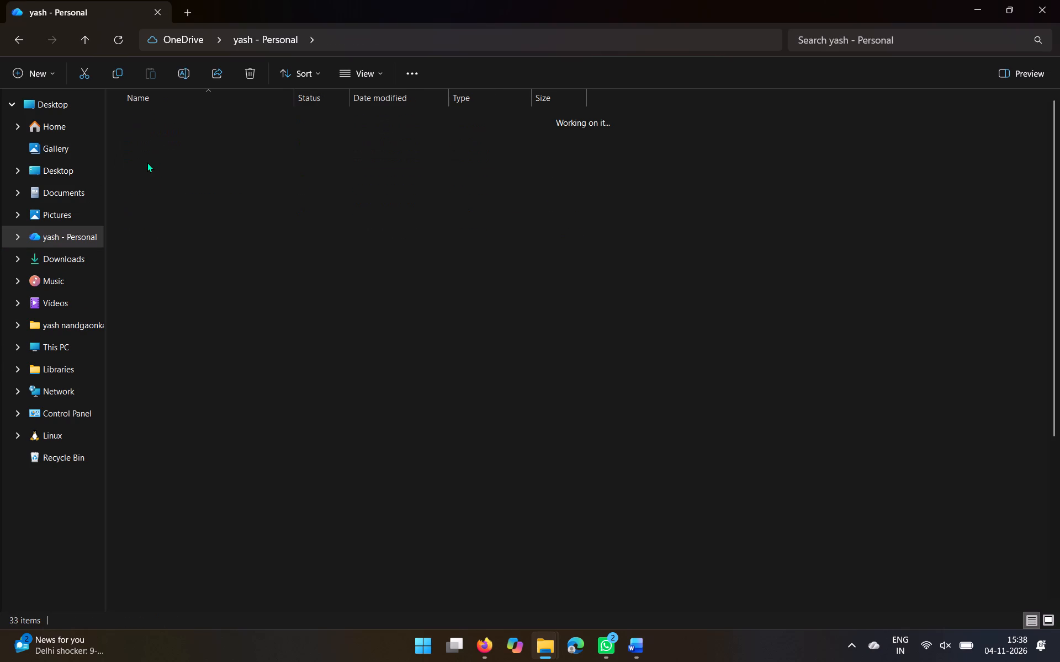
scroll(172, 363, "down", 2)
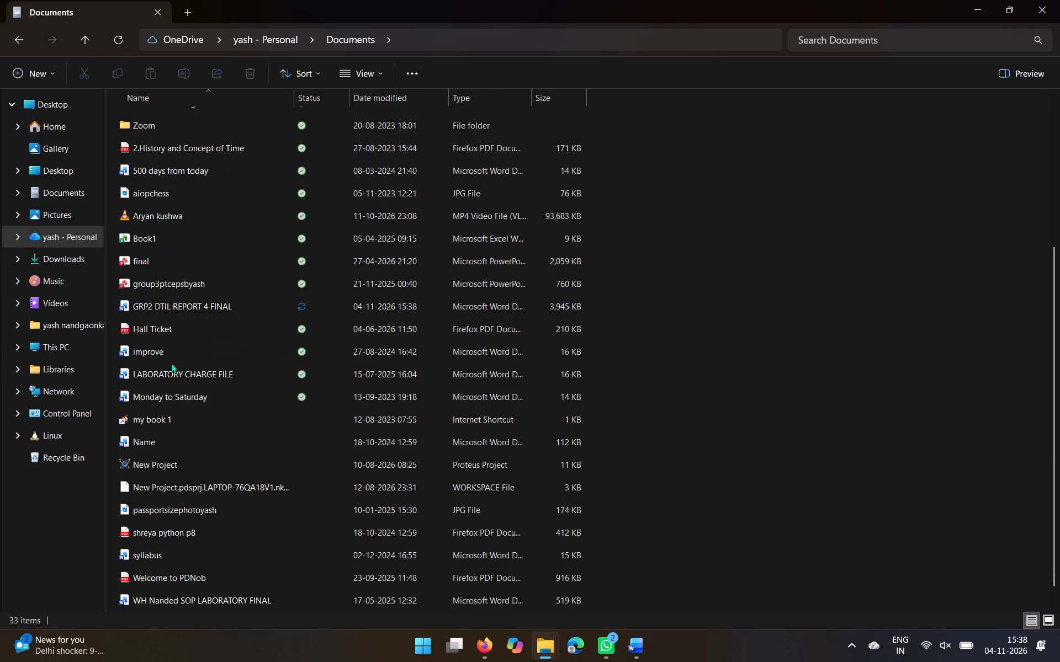
View the file properties of GRP2 DTIL REPORT 4 FINAL.
left_click(198, 307)
right_click(198, 307)
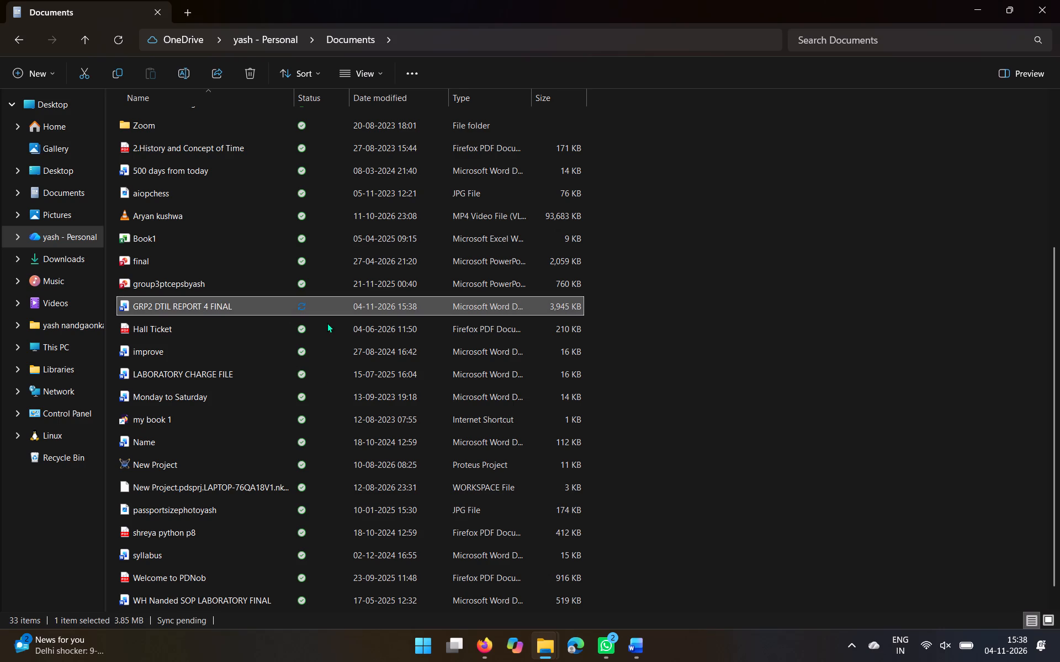
left_click(324, 311)
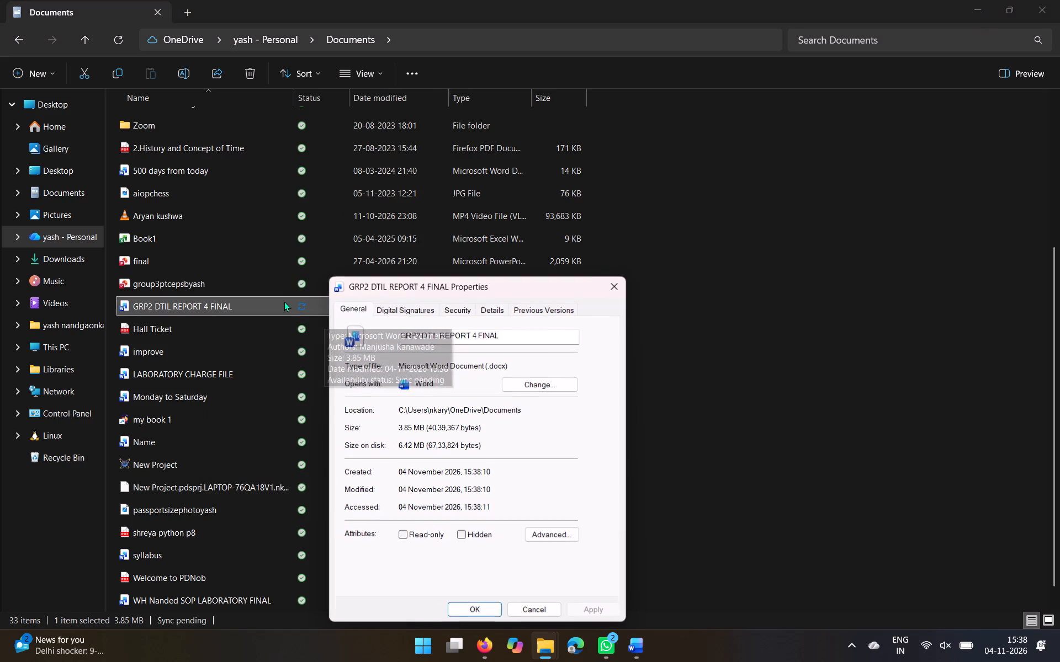
Copy the GRP2 DTIL REPORT 4 FINAL Word file from the OneDrive Documents folder.
left_click(276, 307)
right_click(276, 307)
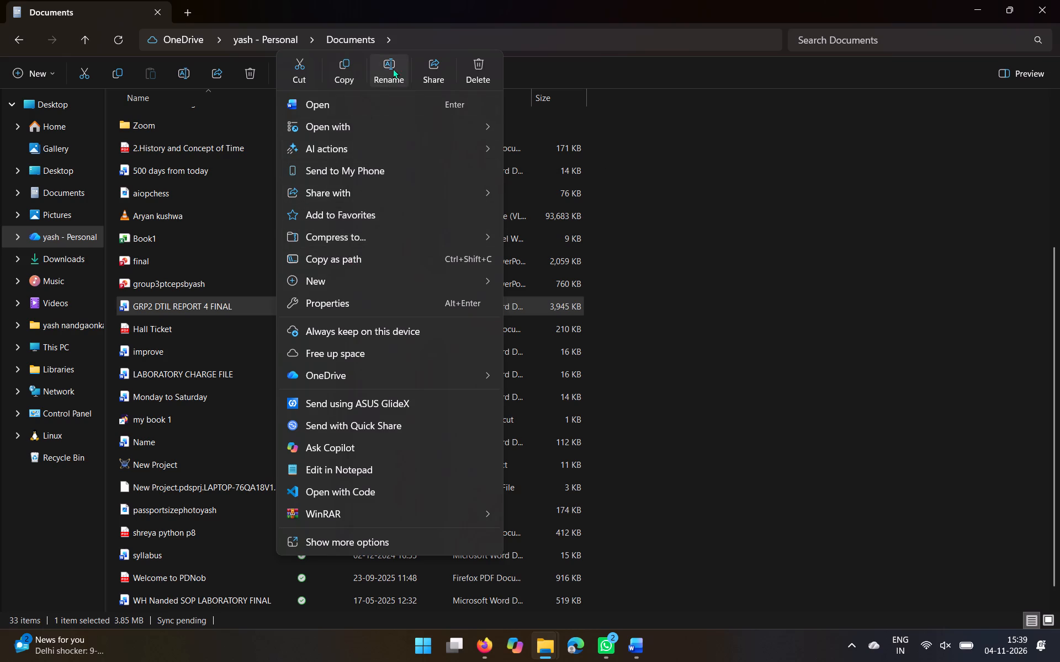
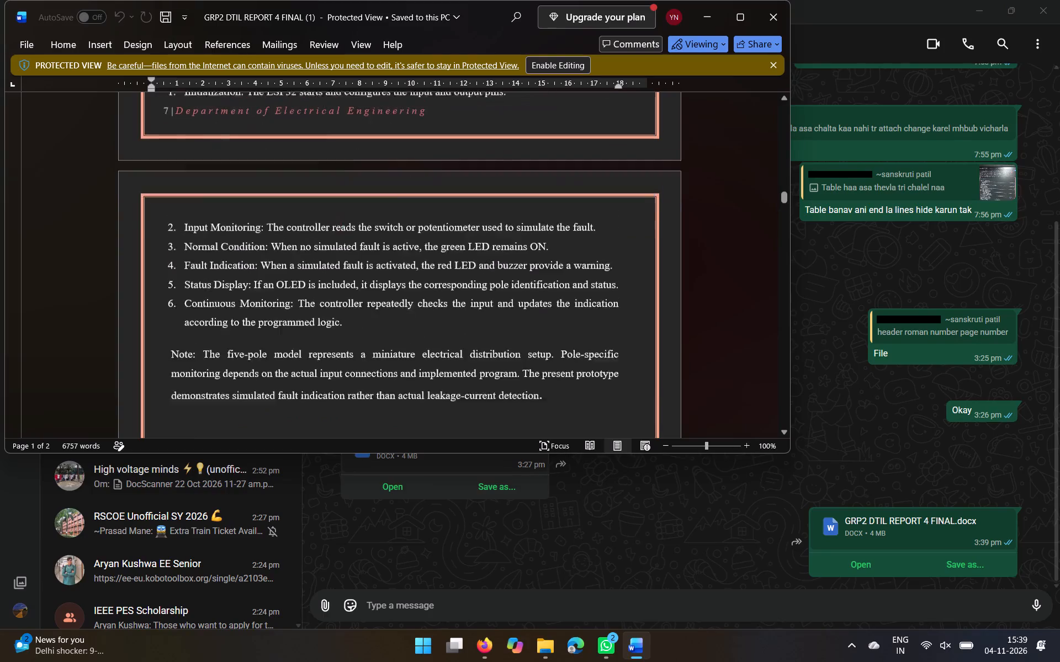
scroll(343, 199, "left", 1)
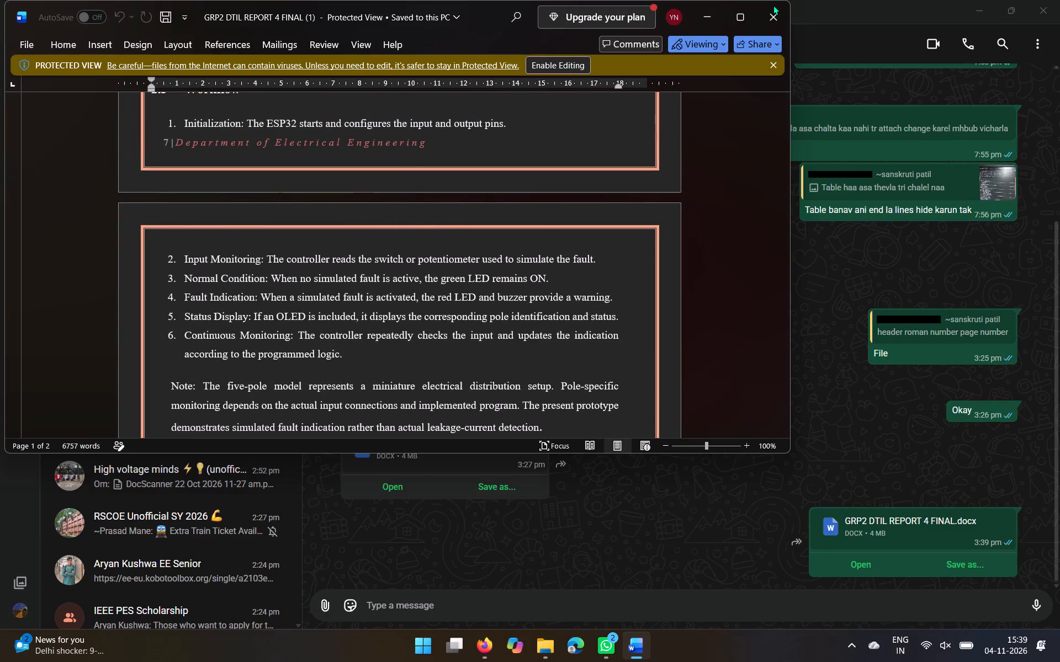
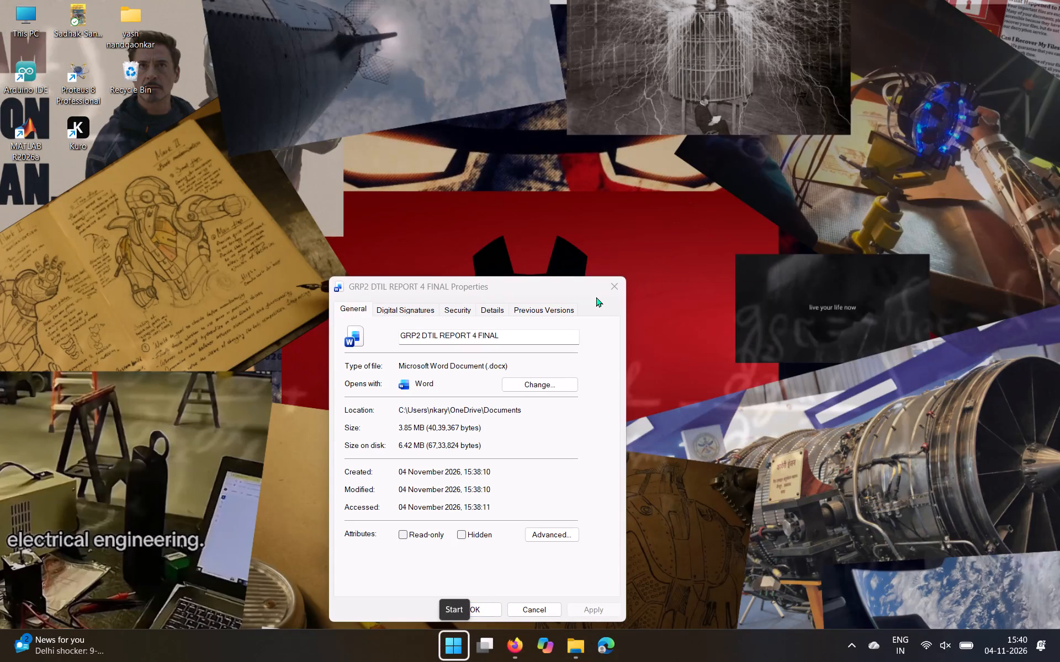
Close the file properties of the GRP2 DTIL REPORT 4 FINAL document without changing anything.
left_click_drag(612, 275, 612, 287)
left_click(612, 287)
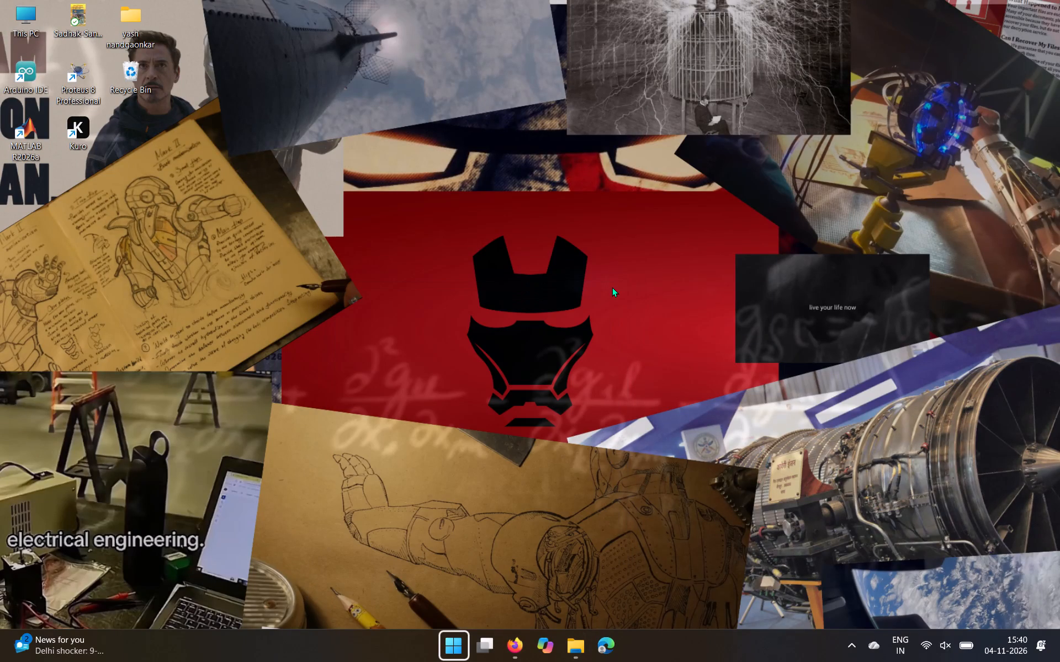